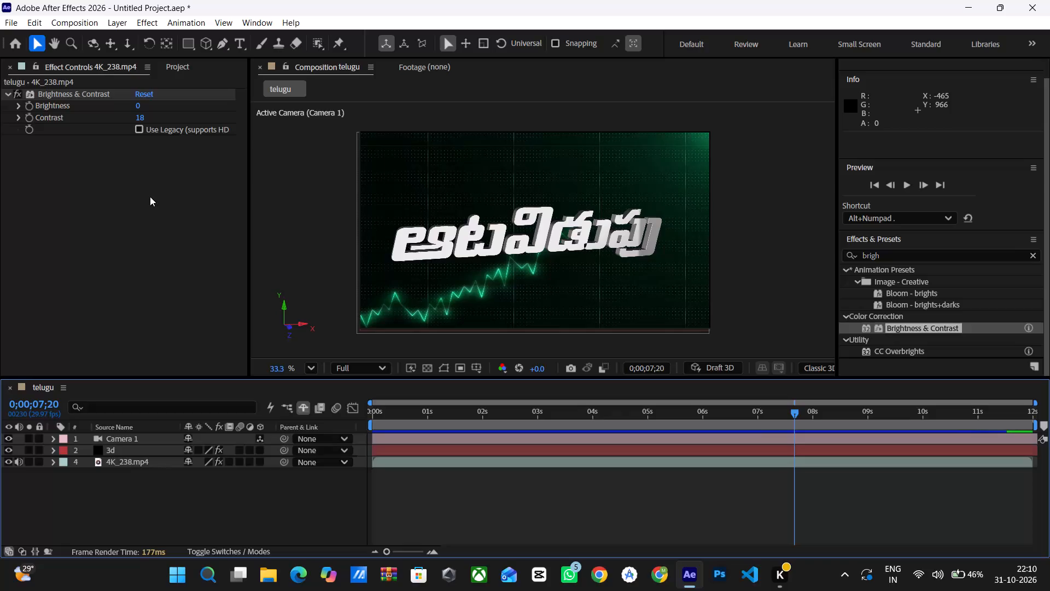
Import the JPG image "Kleine Geste, große Wirkung_ Ein Hunder..." from the Downloads folder into the project.
right_click(145, 190)
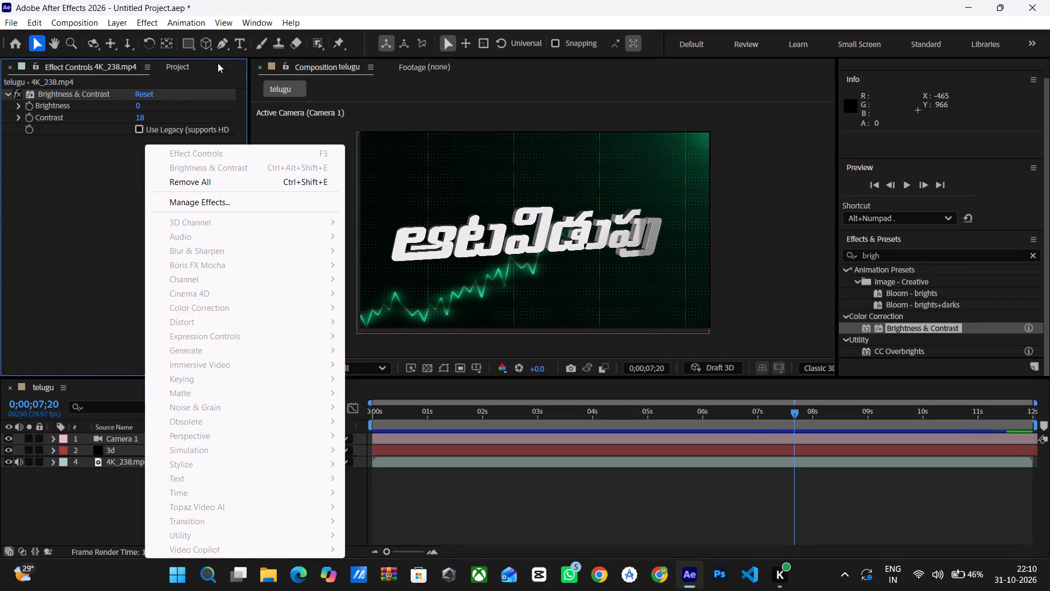
click(218, 62)
click(199, 70)
right_click(96, 275)
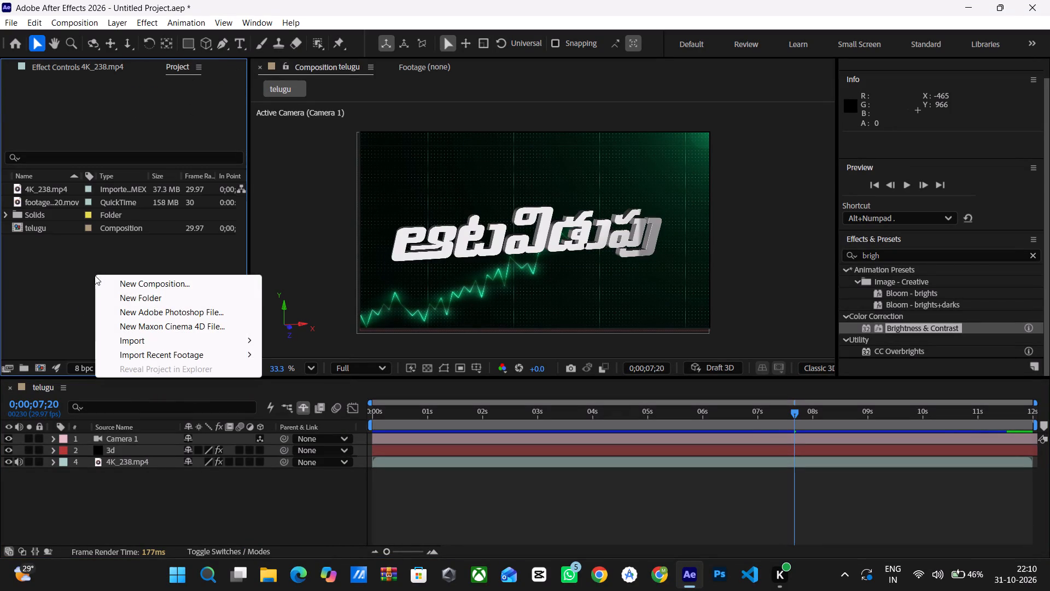
click(145, 335)
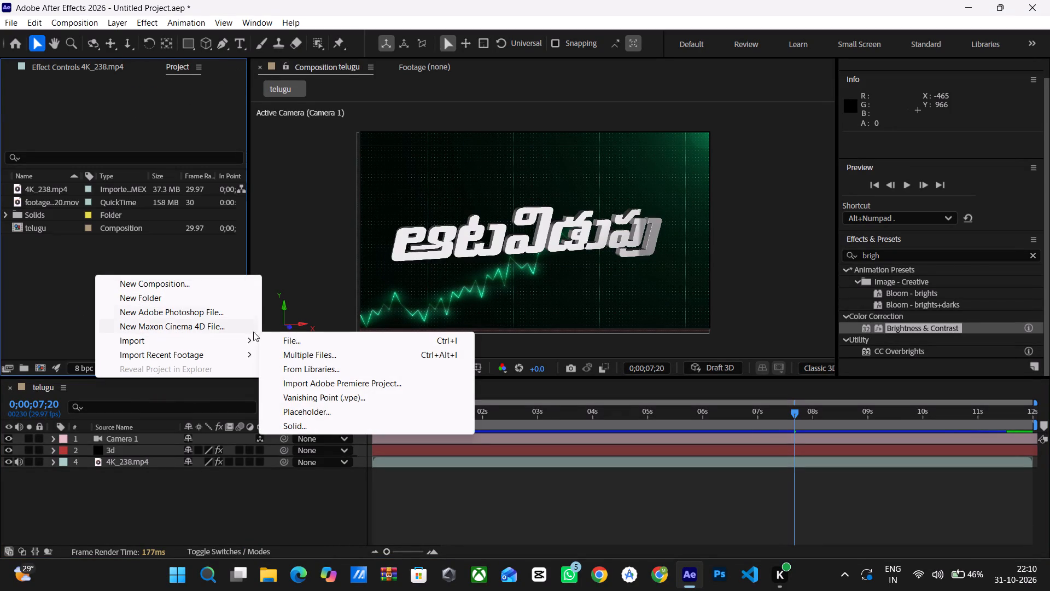
click(291, 340)
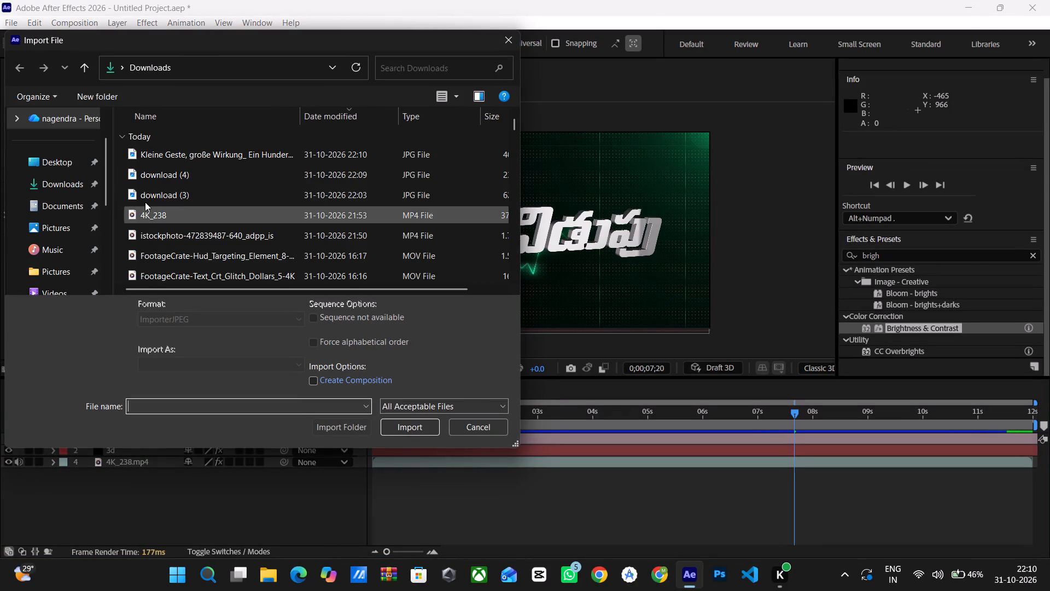
scroll(155, 200, up, 3)
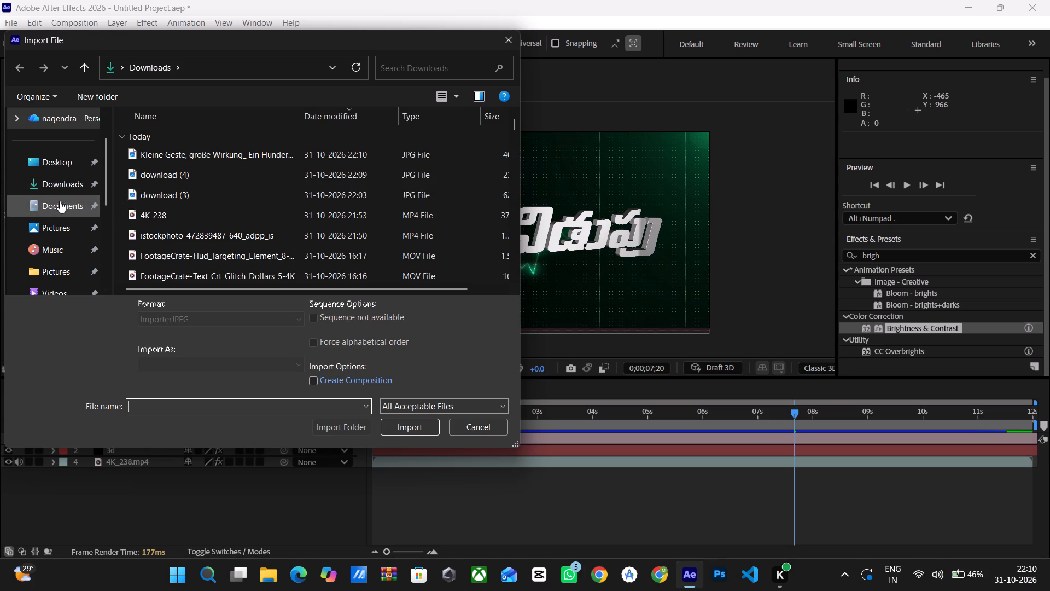
click(66, 190)
scroll(258, 184, up, 2)
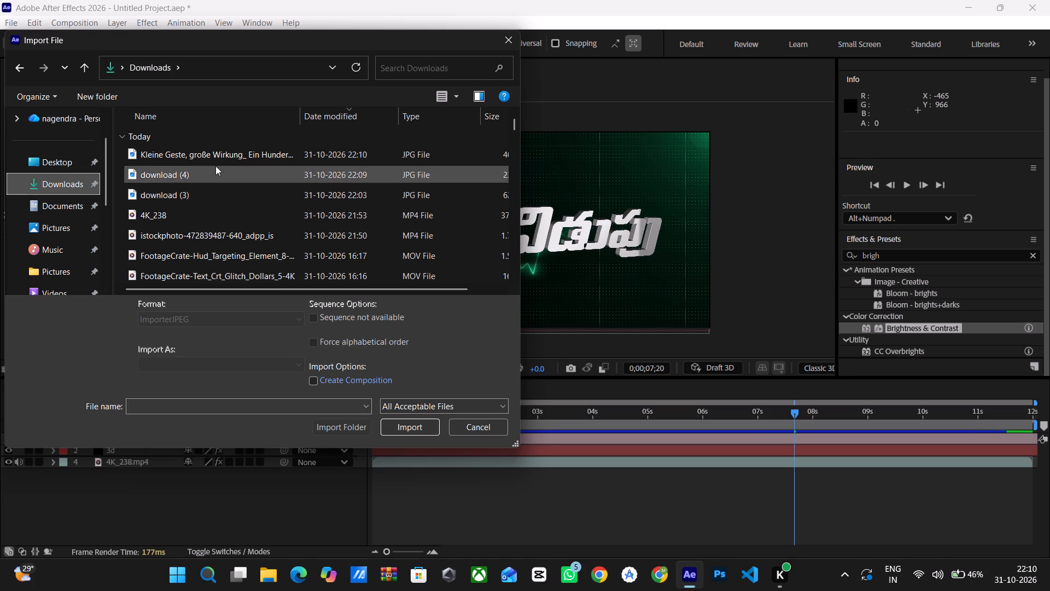
click(217, 151)
click(405, 422)
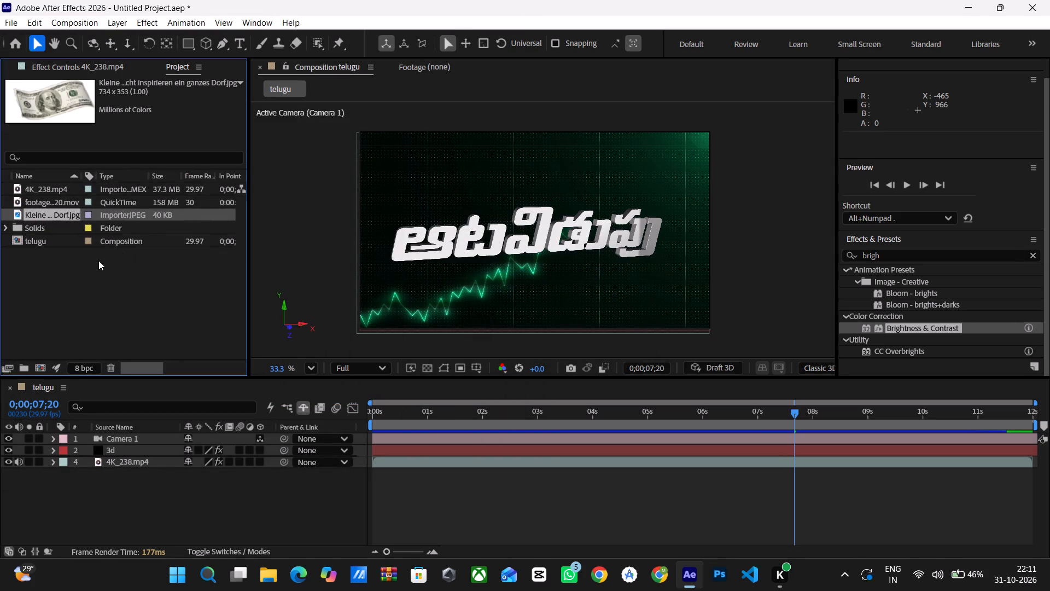
Open the options for creating or importing another project item.
right_click(103, 265)
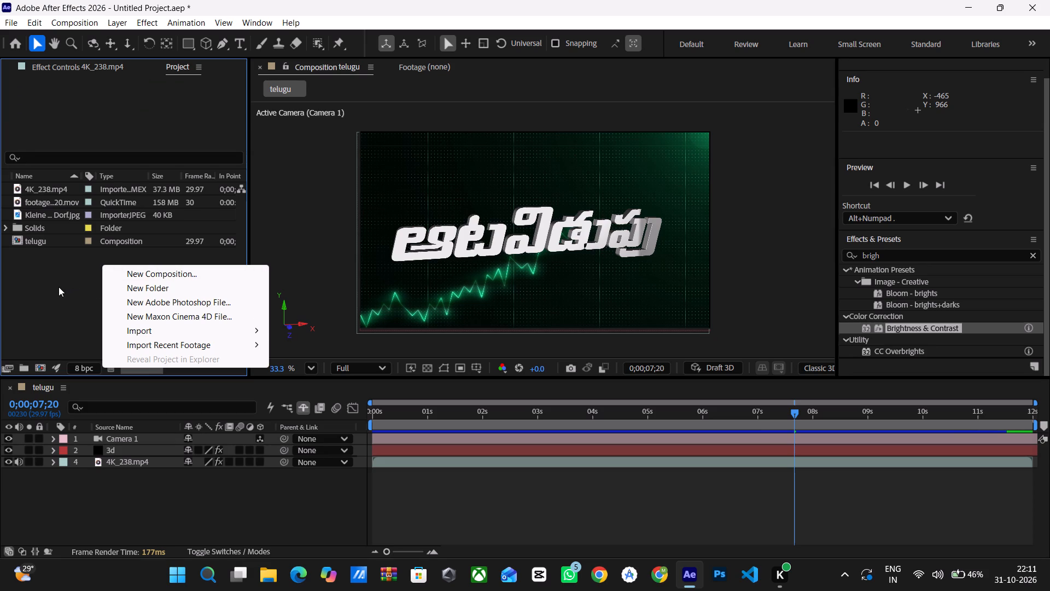
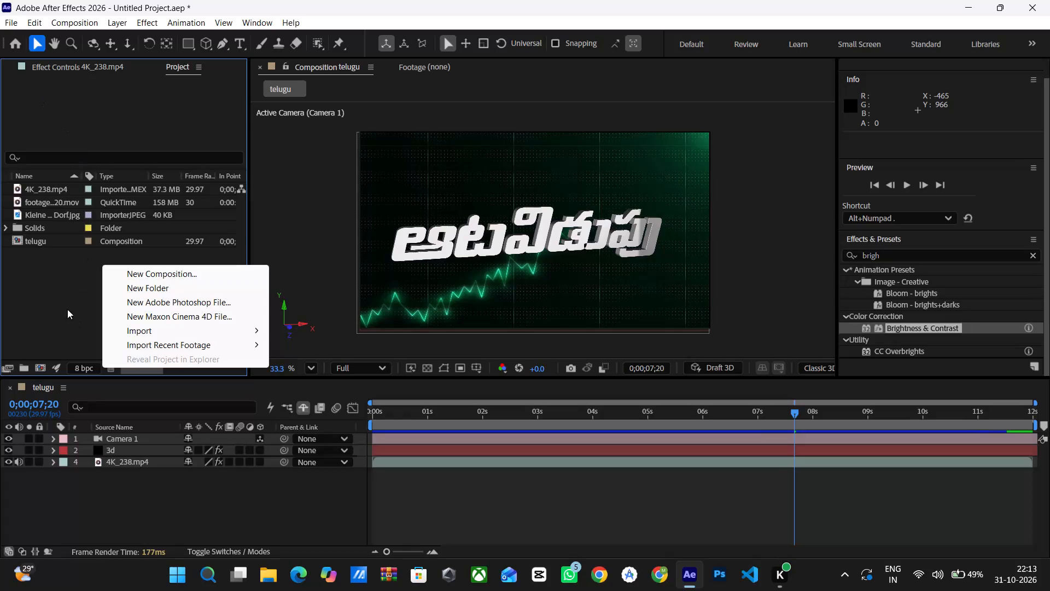
Add the imported banknote JPG to the telugu composition as the bottom layer, beneath 4K_238.mp4.
click(67, 309)
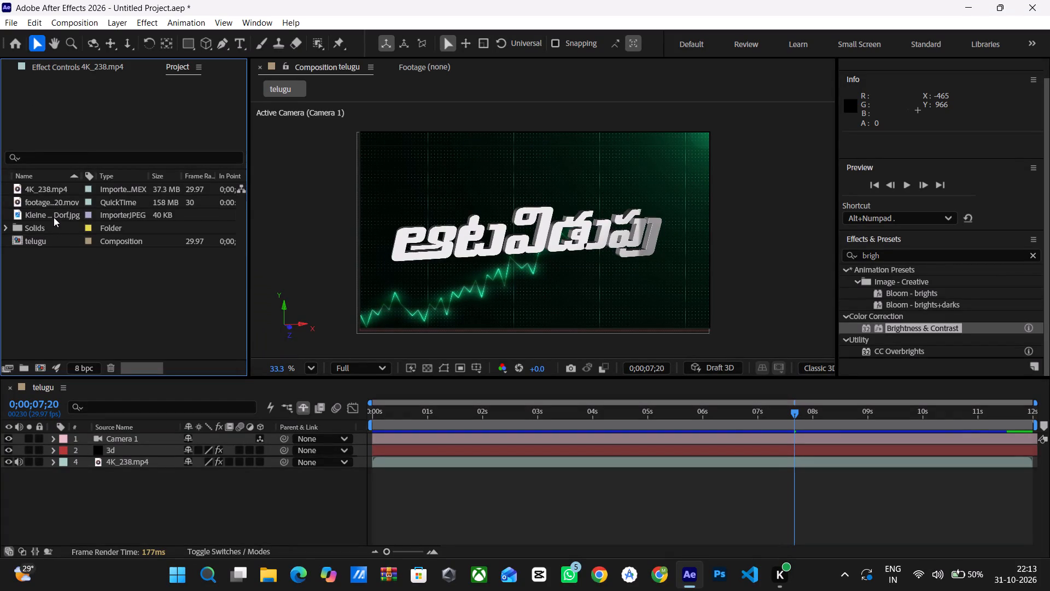
click(54, 217)
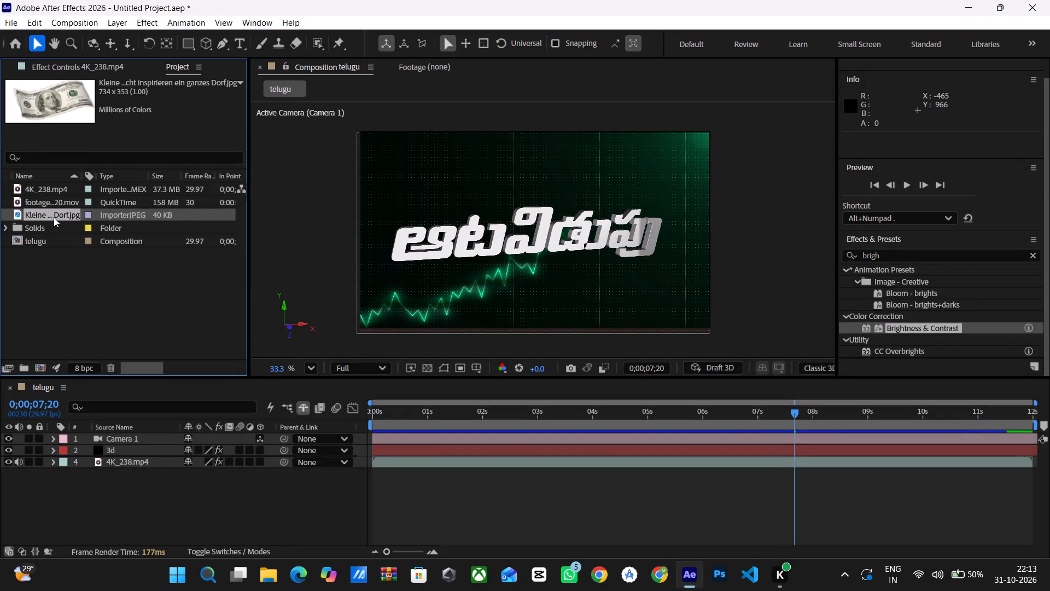
drag(54, 212, 94, 396)
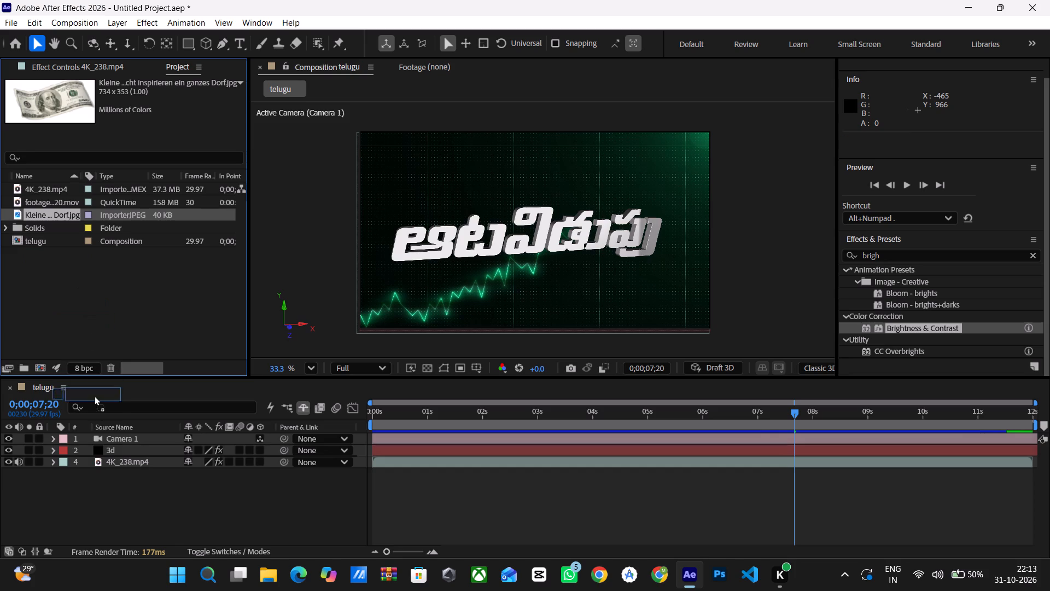
drag(94, 396, 84, 477)
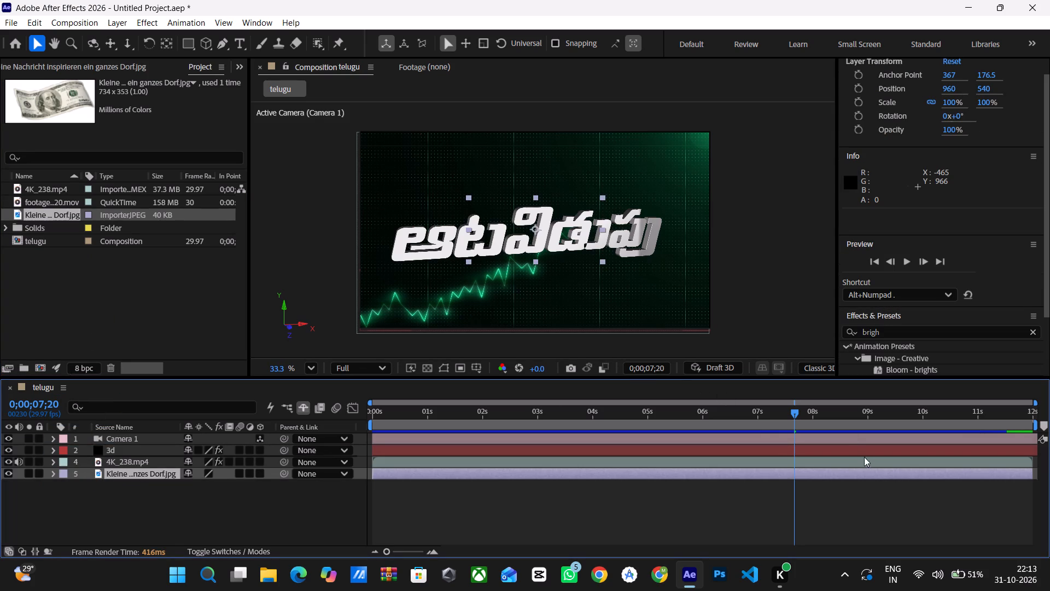
At 0;00;00;00, open the banknote layer in its own viewer and select the whole bill with the Object Matte tool.
drag(795, 412, 727, 418)
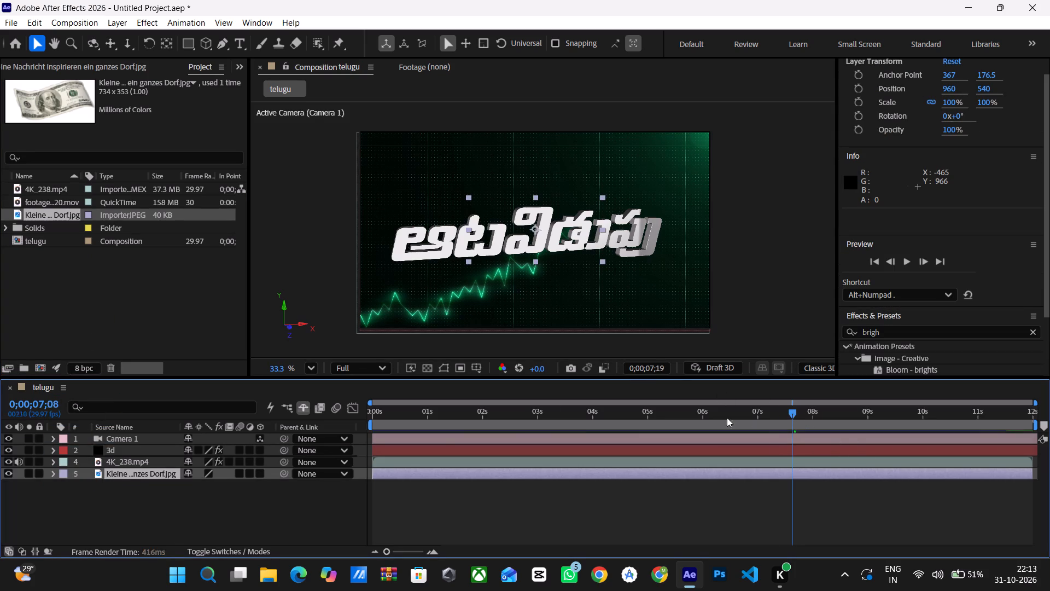
drag(727, 418, 326, 430)
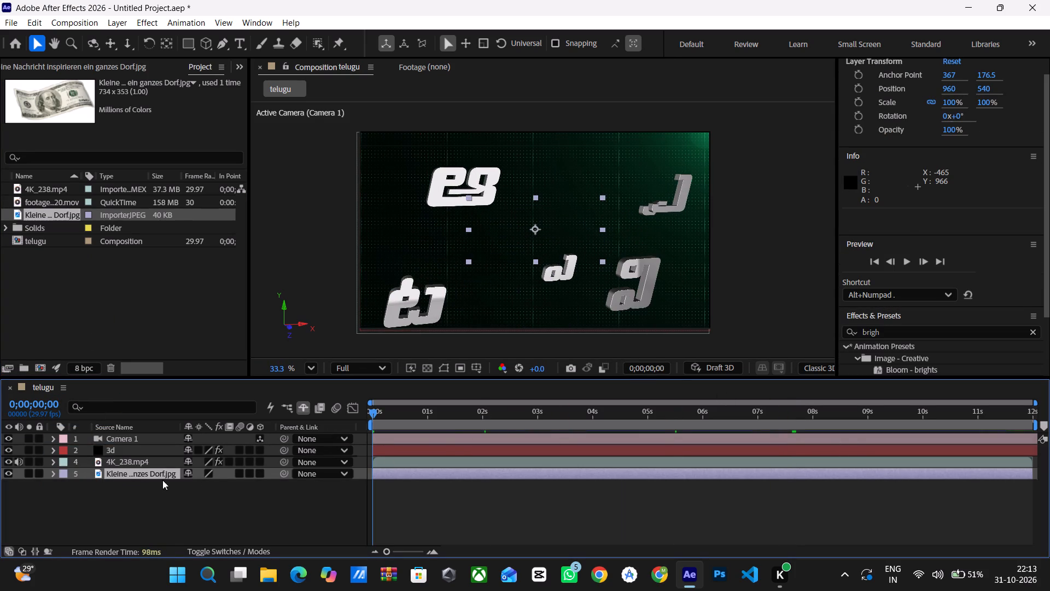
click(155, 471)
drag(155, 472, 159, 442)
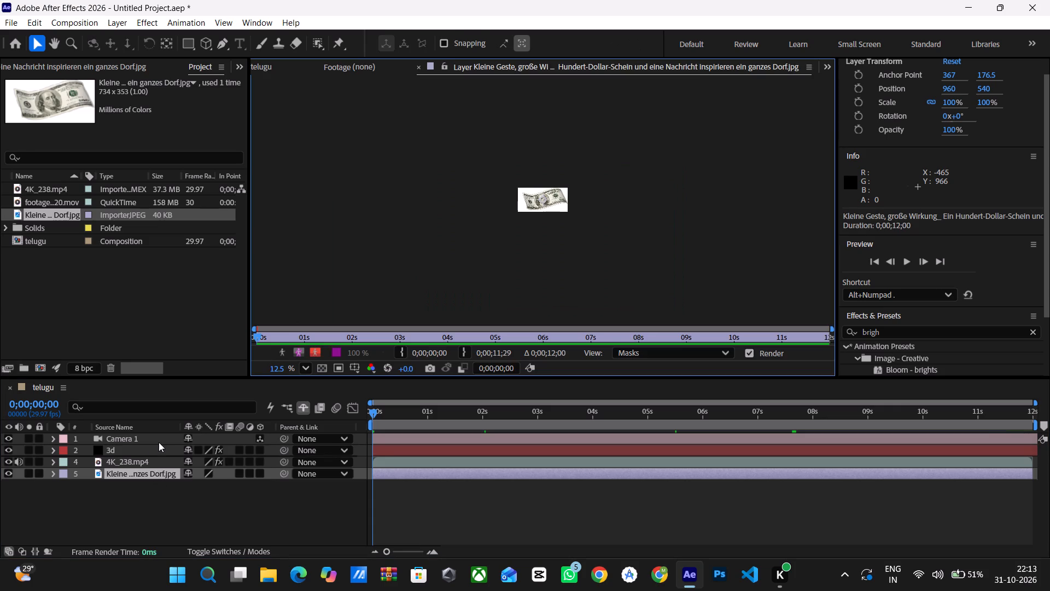
scroll(555, 198, up, 3)
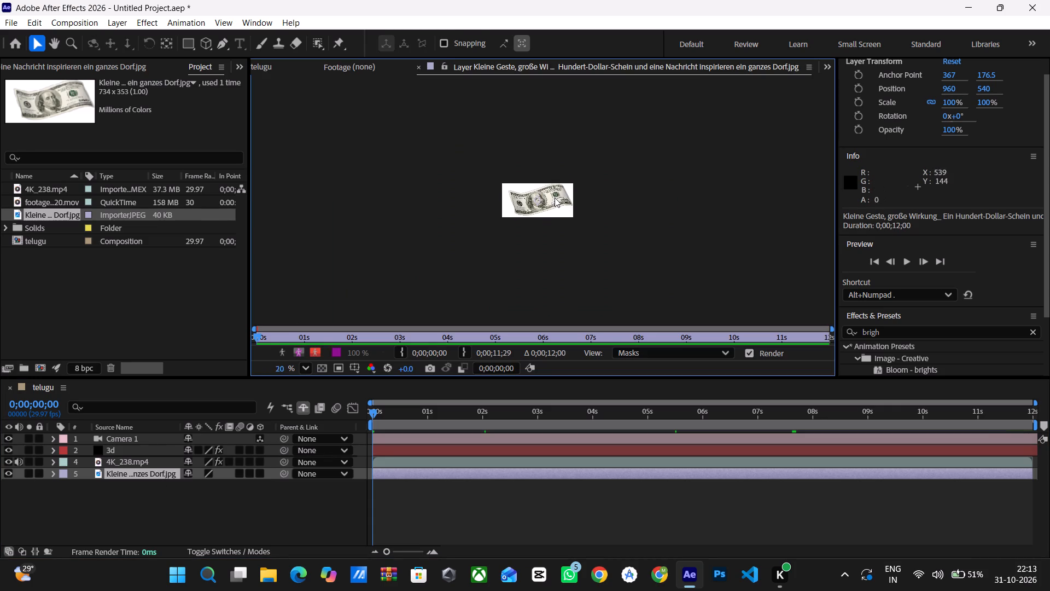
scroll(555, 198, up, 14)
scroll(541, 215, down, 2)
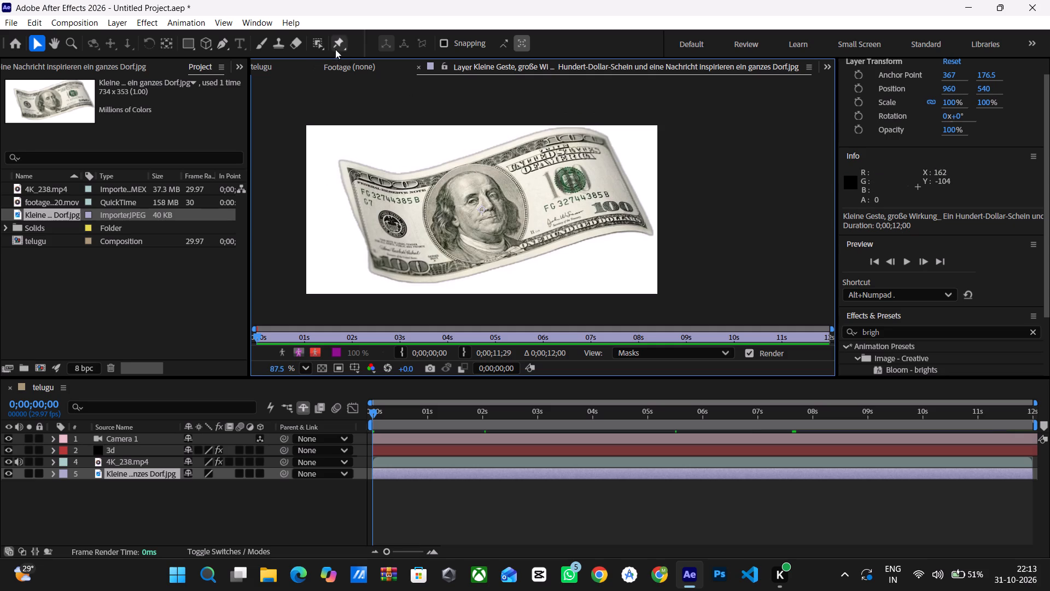
click(319, 47)
click(400, 177)
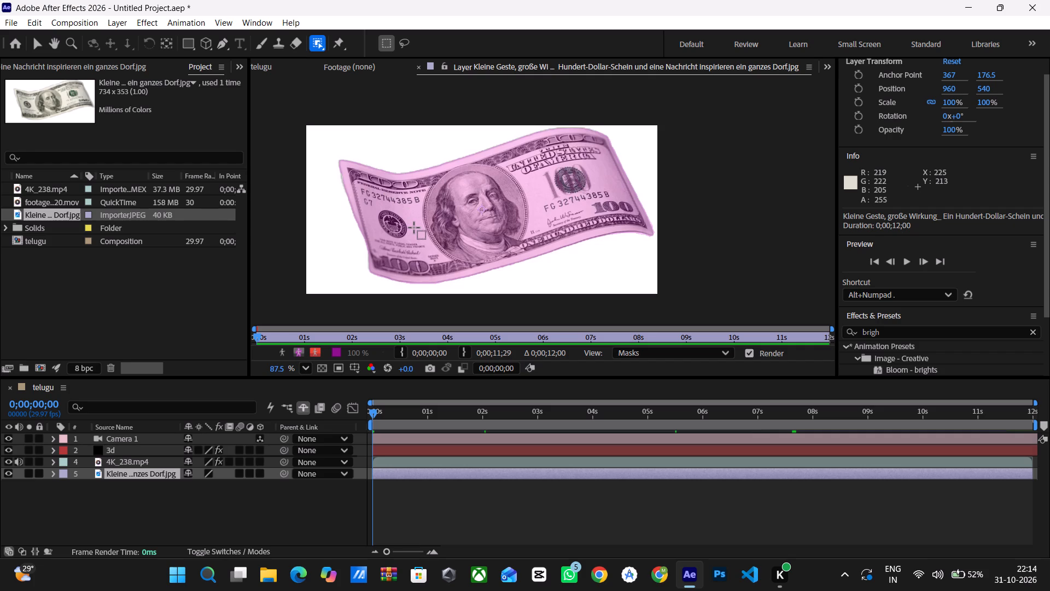
click(514, 218)
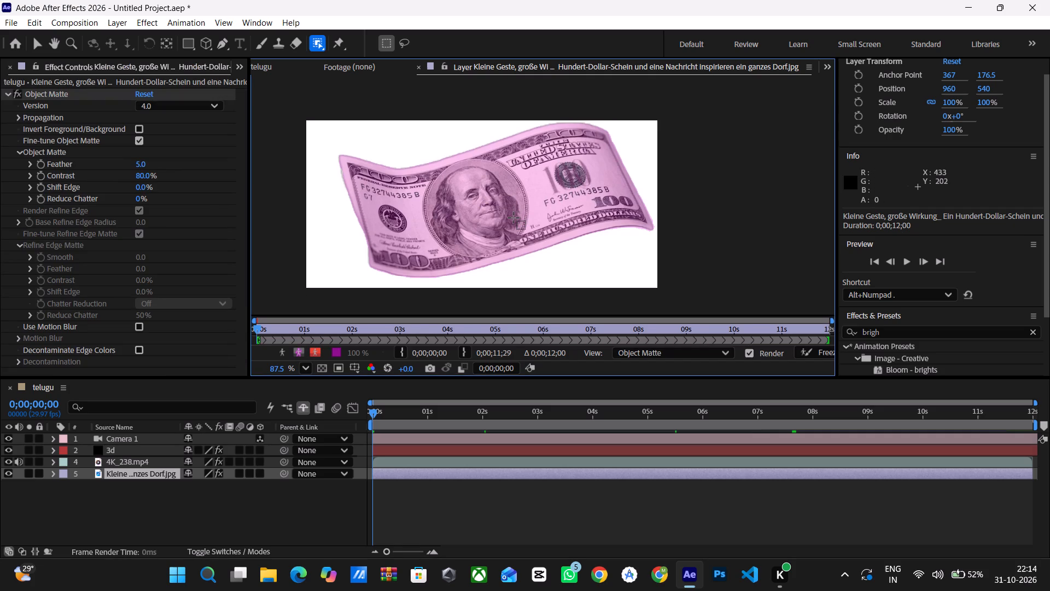
drag(529, 211, 541, 224)
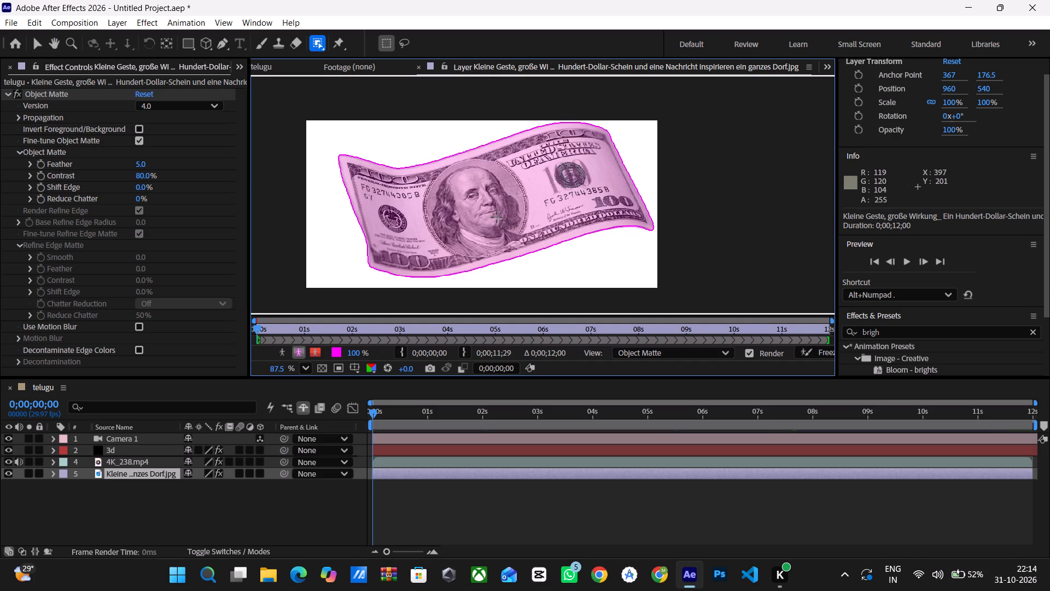
Choose the Object Matte tool again and reselect the banknote at several spots around the portrait.
click(324, 48)
click(319, 47)
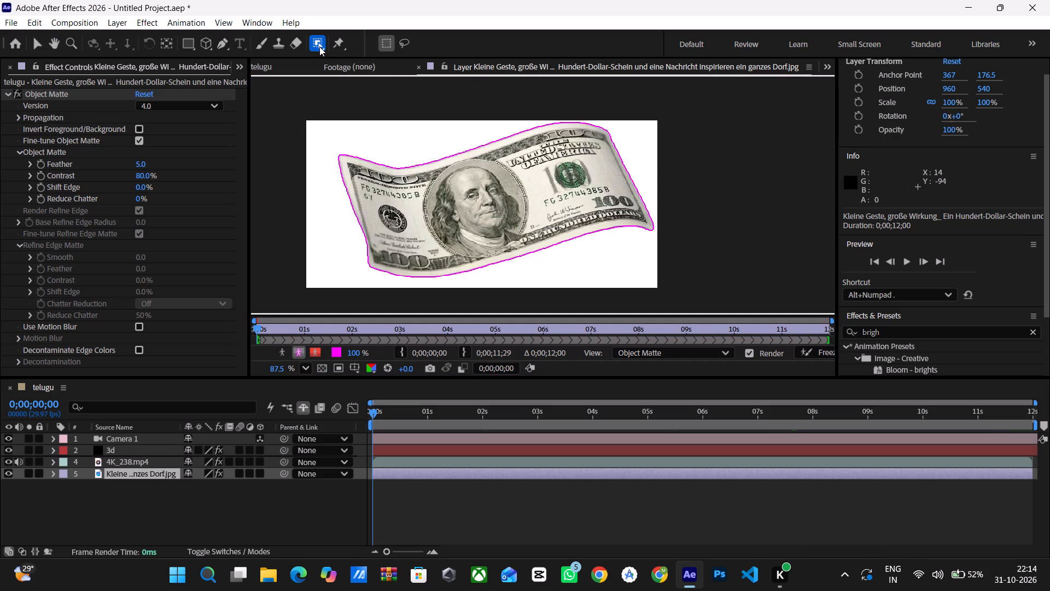
click(319, 47)
double_click(322, 43)
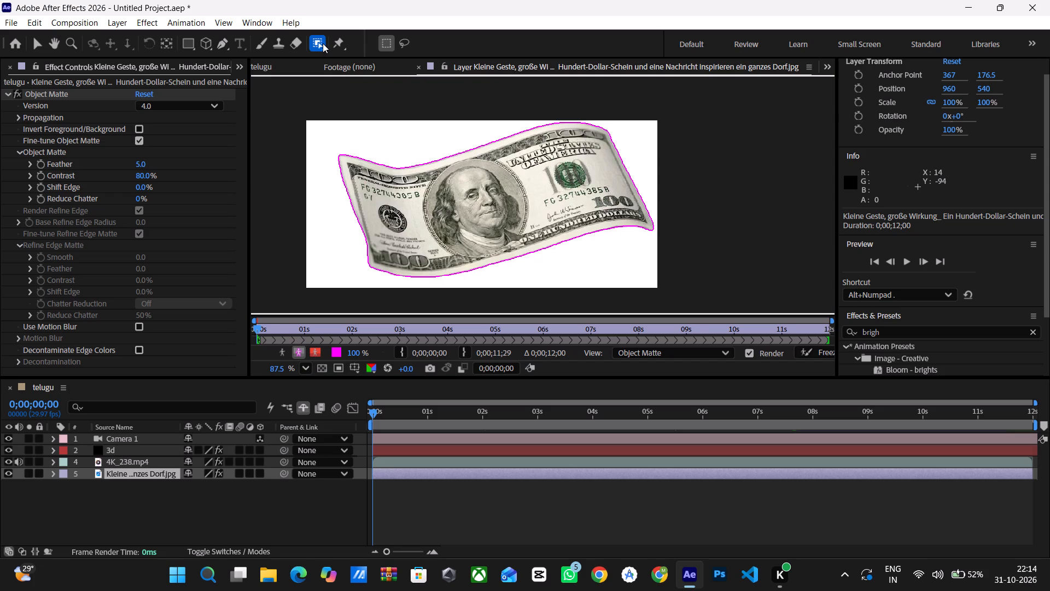
click(321, 42)
click(319, 42)
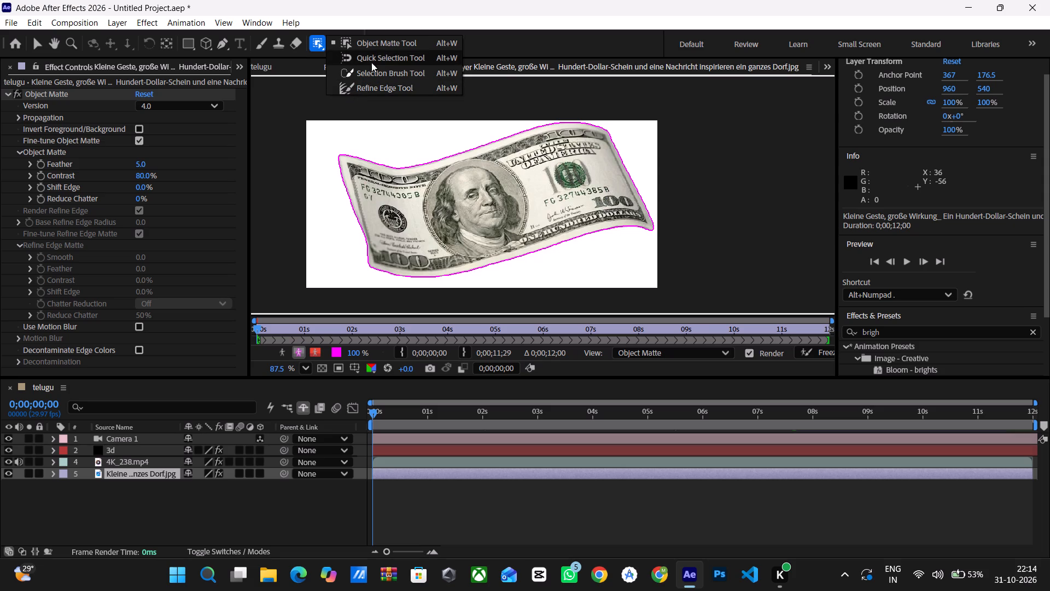
click(376, 38)
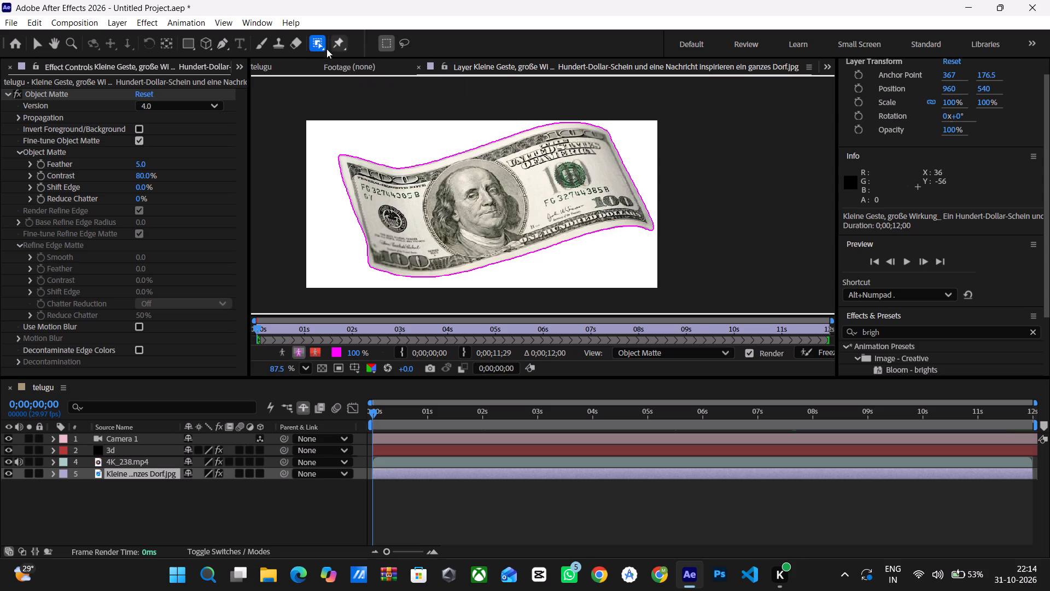
click(427, 178)
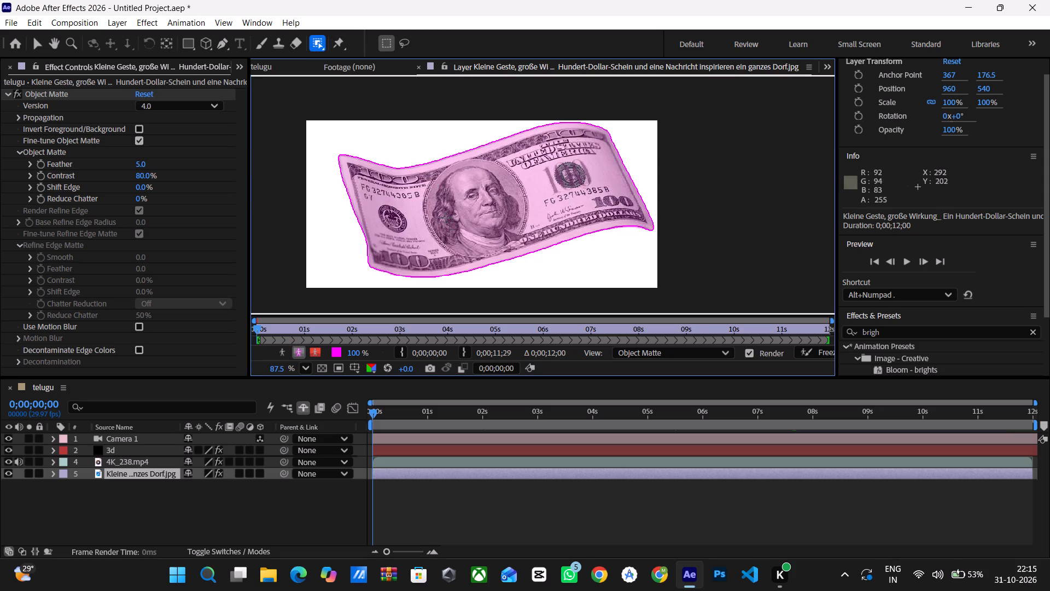
click(451, 229)
click(443, 189)
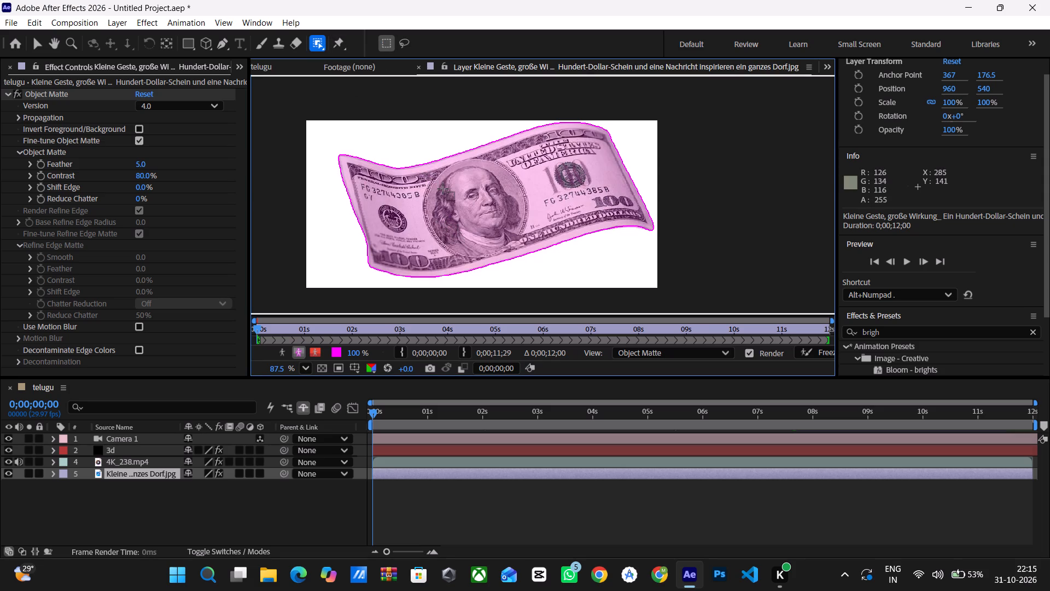
double_click(444, 192)
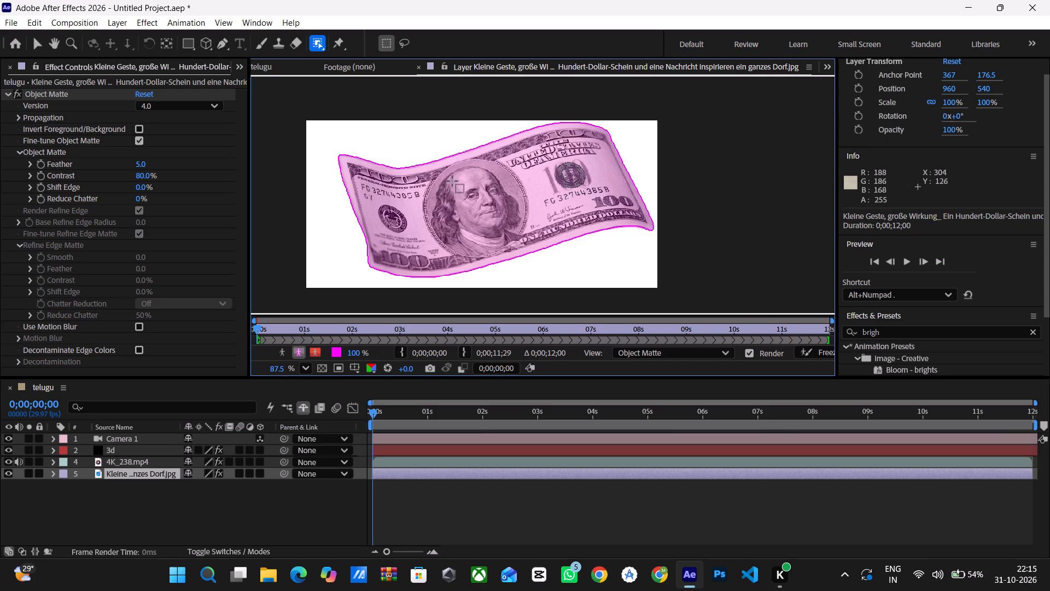
click(469, 177)
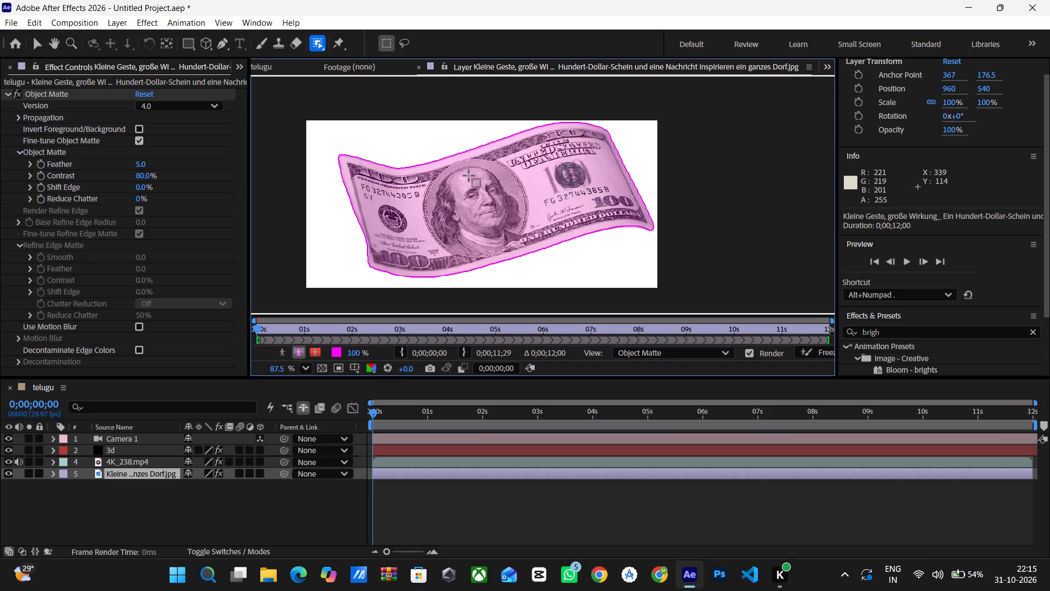
click(444, 245)
Switch to the Selection Brush tool and mark a spot on the banknote near its black seal.
click(324, 48)
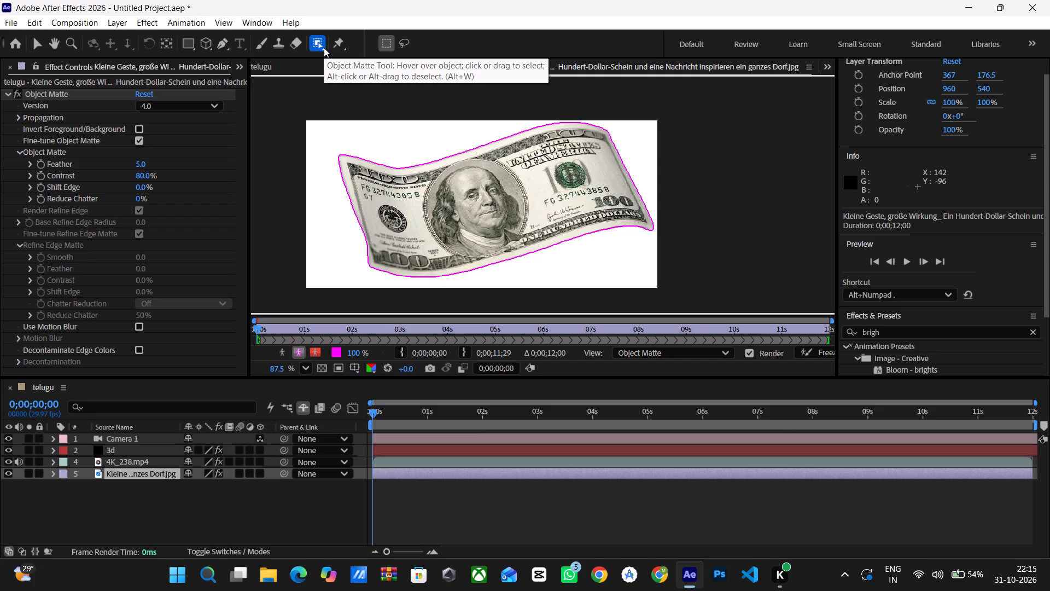
click(322, 48)
click(322, 48)
click(316, 40)
double_click(316, 38)
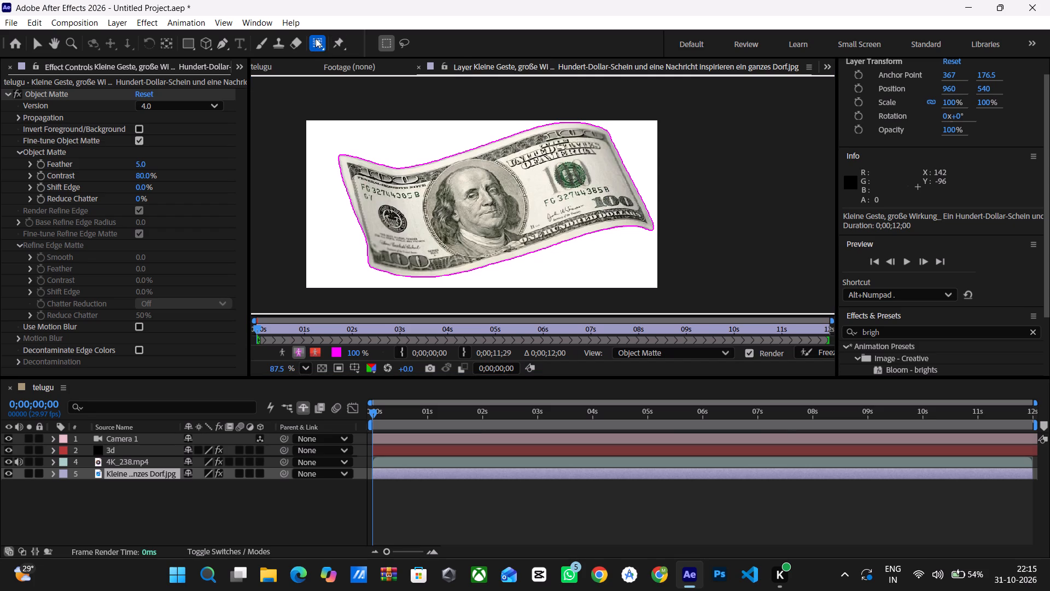
click(317, 38)
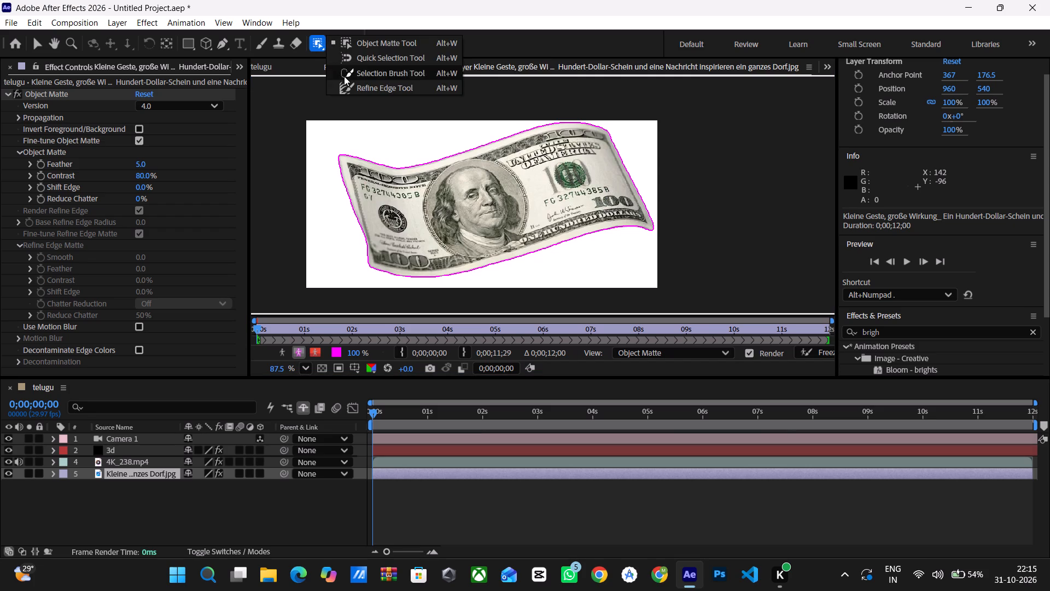
click(345, 74)
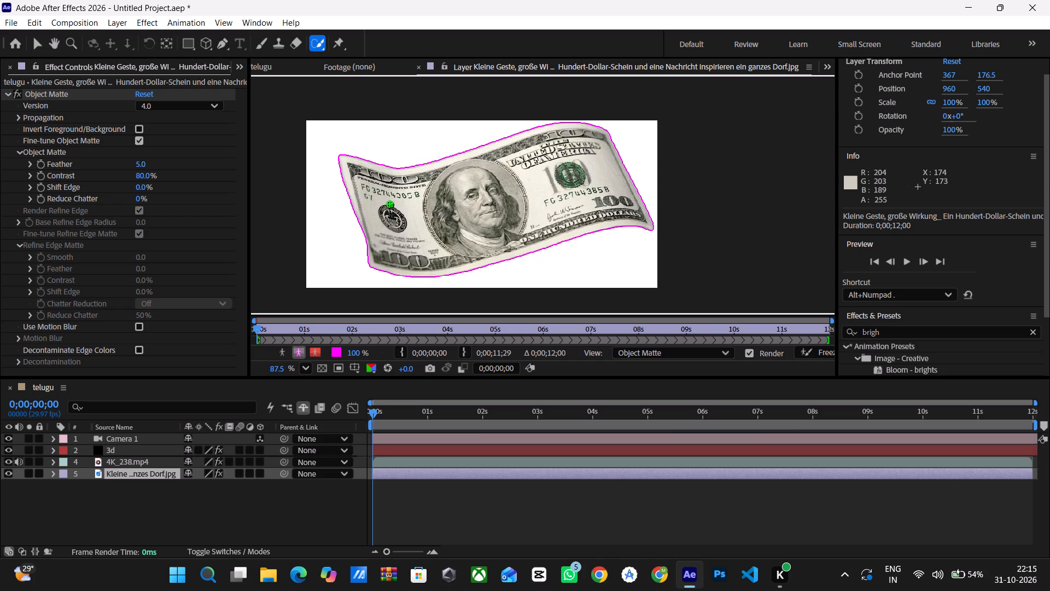
click(383, 196)
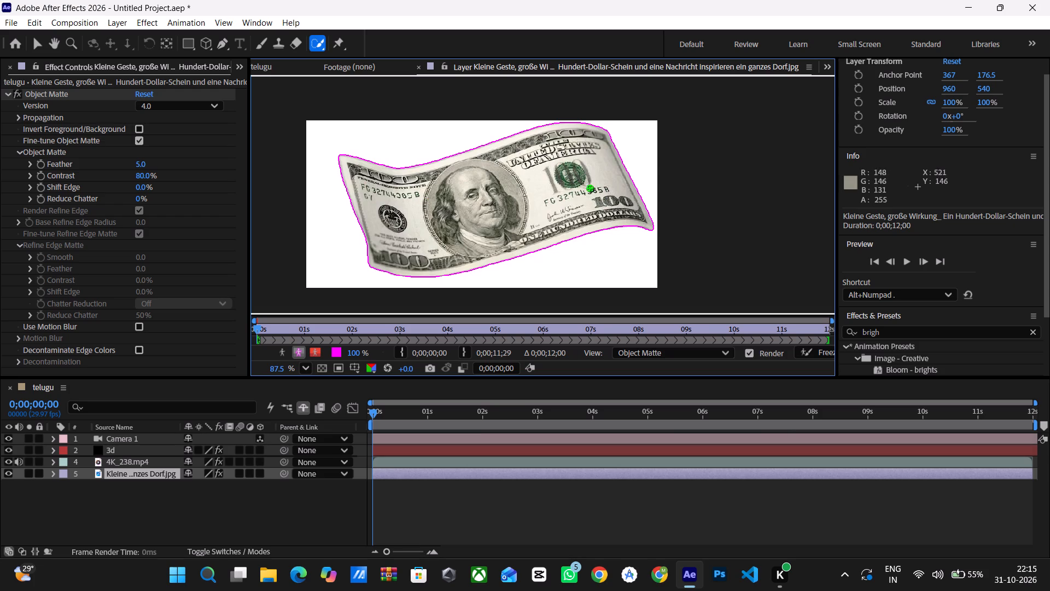
Try the Default and Review workspaces, and settle on the Standard workspace.
scroll(898, 105, up, 3)
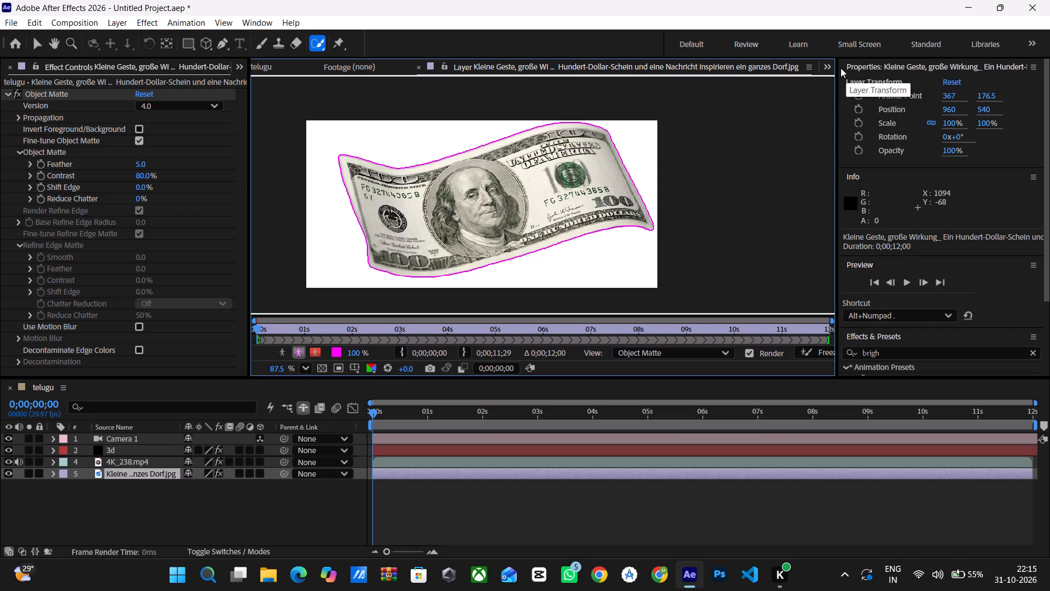
click(703, 44)
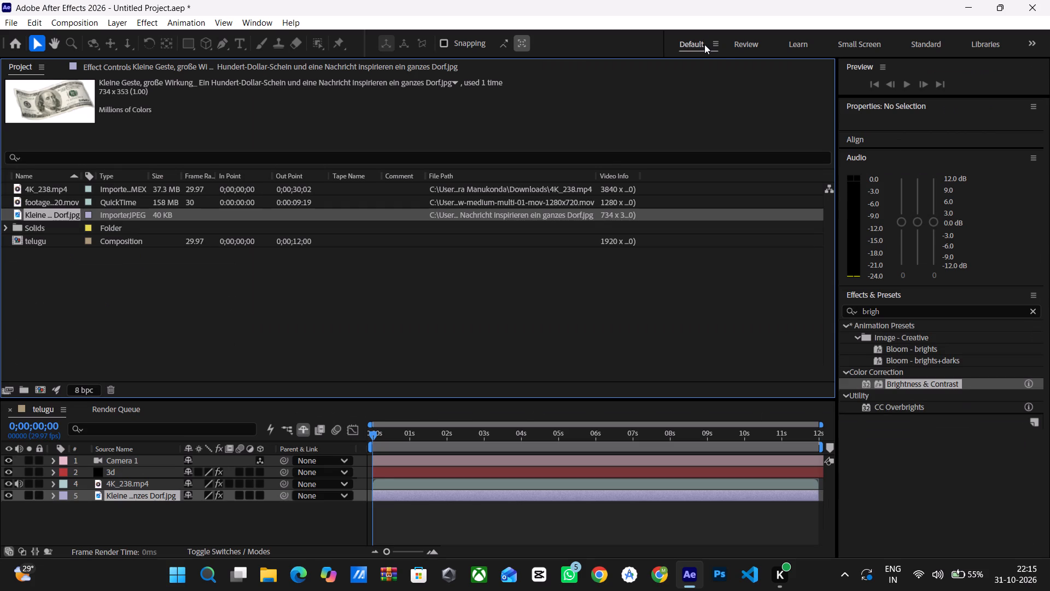
click(736, 45)
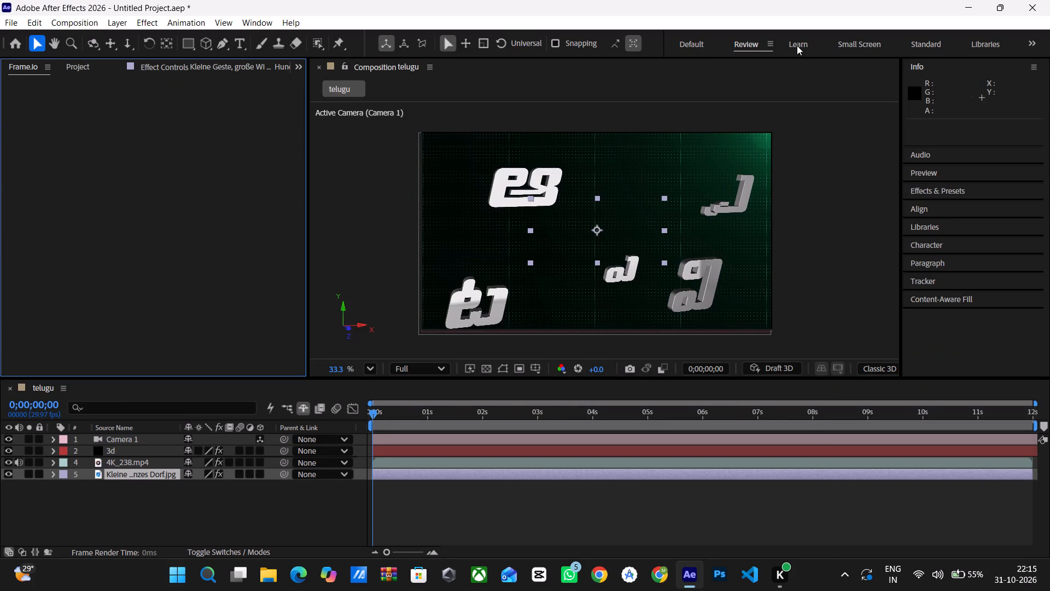
click(926, 44)
click(1034, 42)
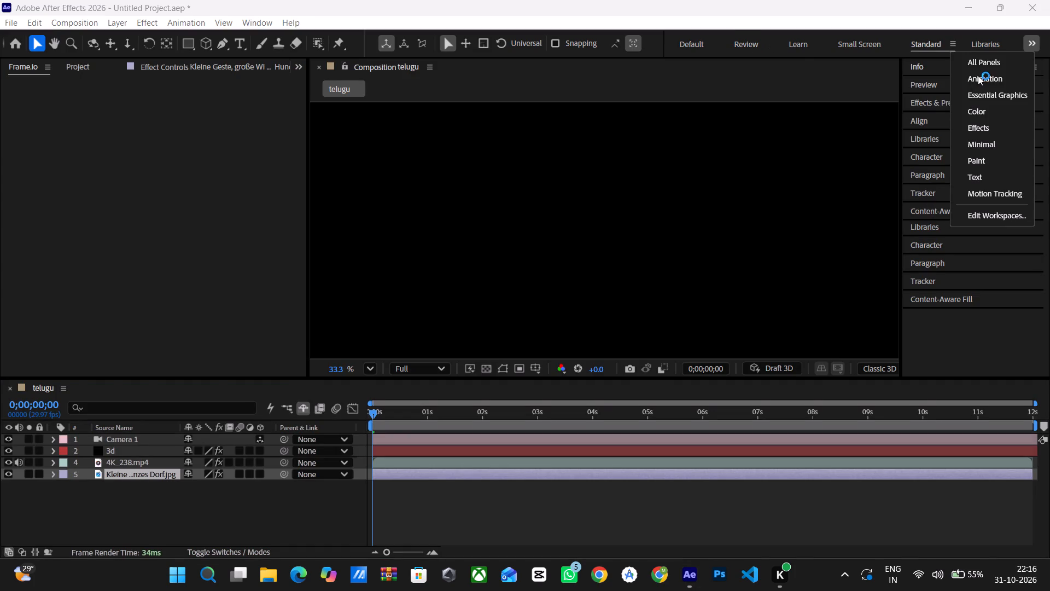
click(1034, 47)
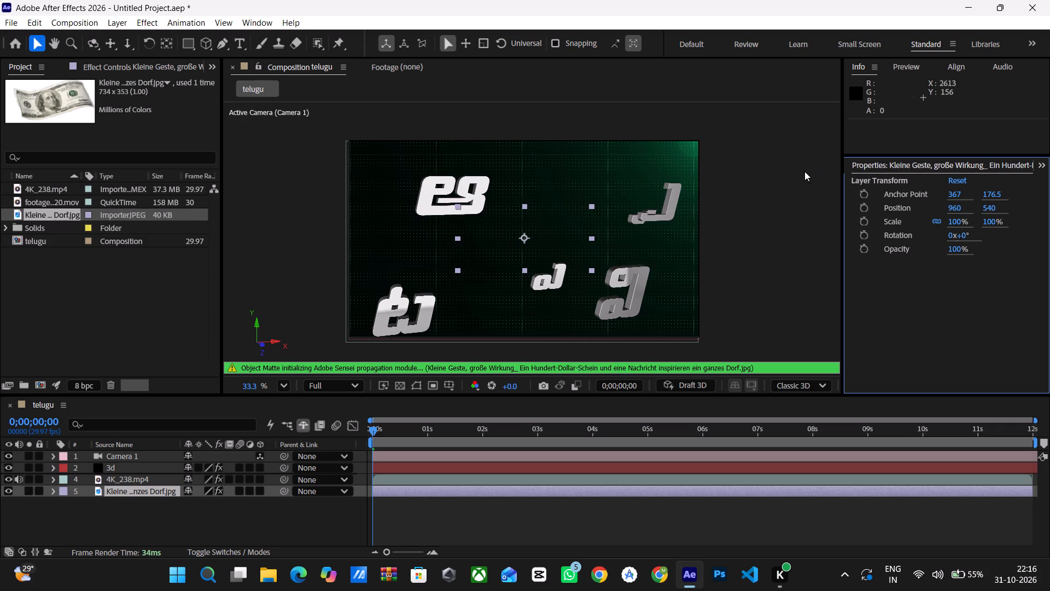
Undock the empty Footage panel into its own window.
click(388, 69)
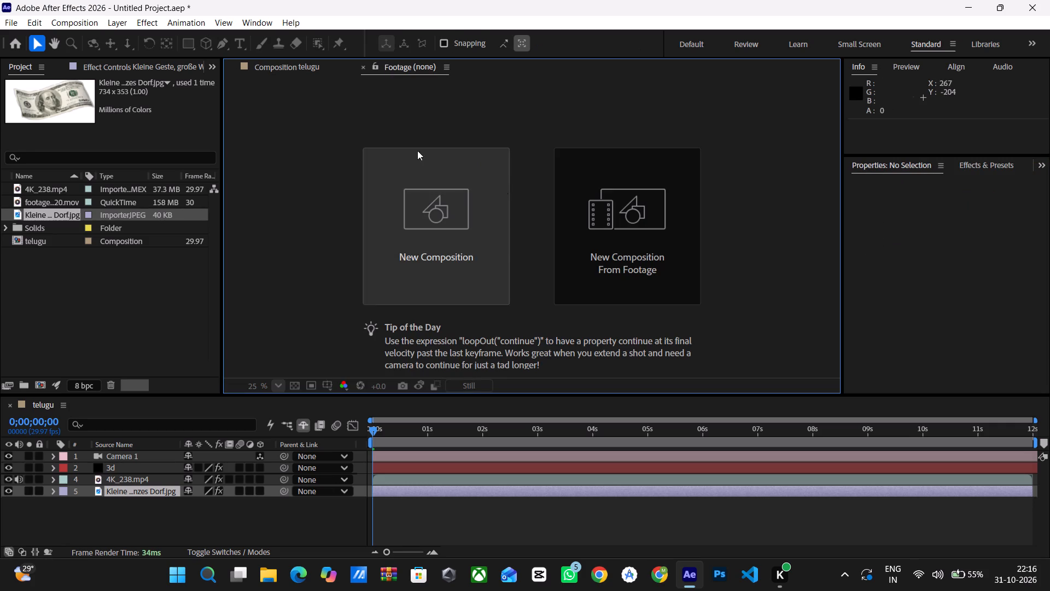
click(443, 66)
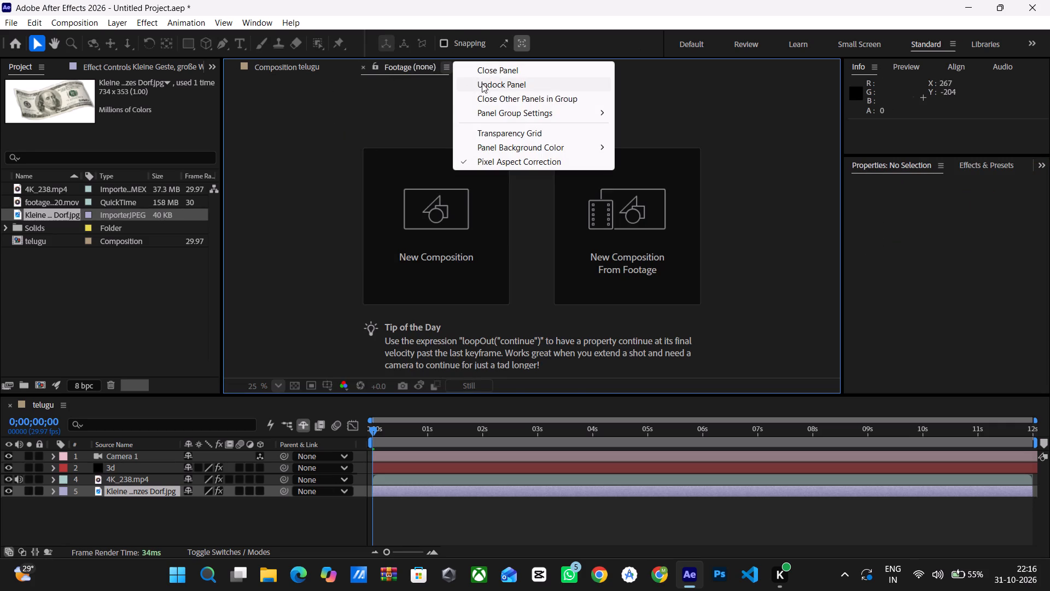
click(482, 83)
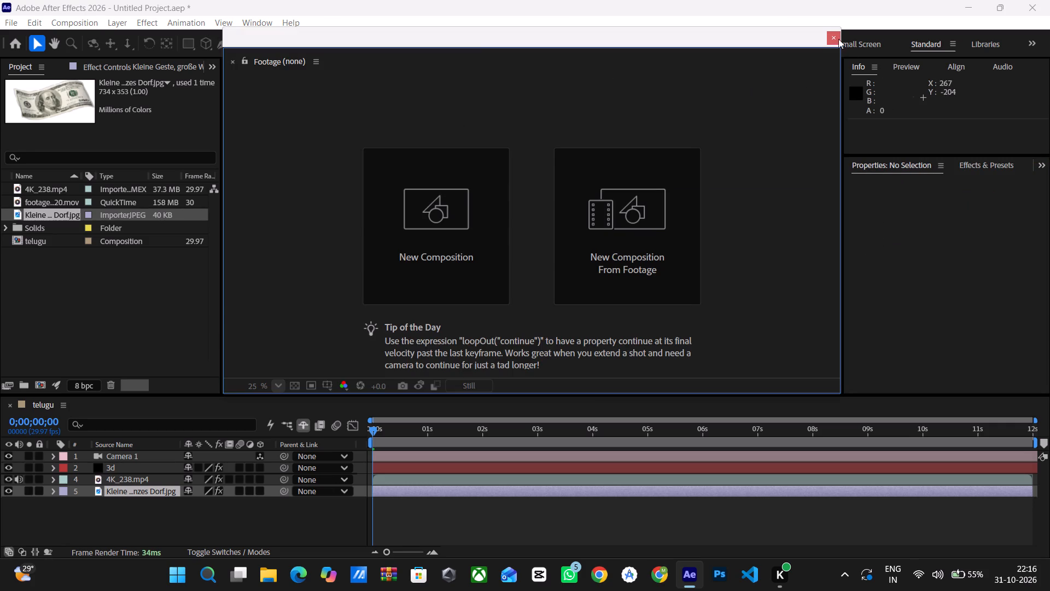
Close the undocked Footage window.
click(832, 32)
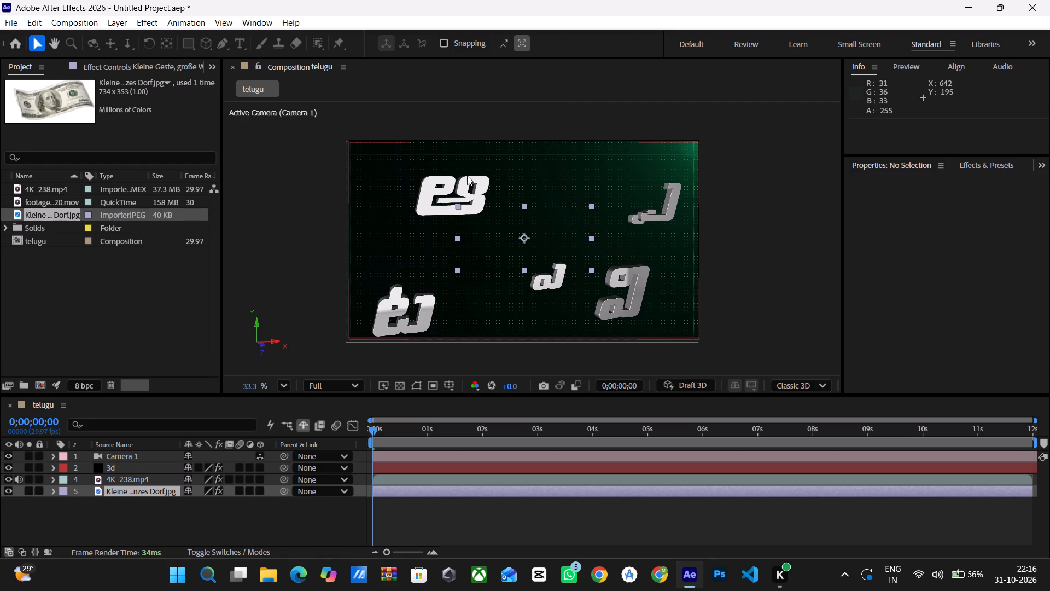
Open the banknote layer in its own Layer view and freeze its Object Matte propagation.
double_click(157, 496)
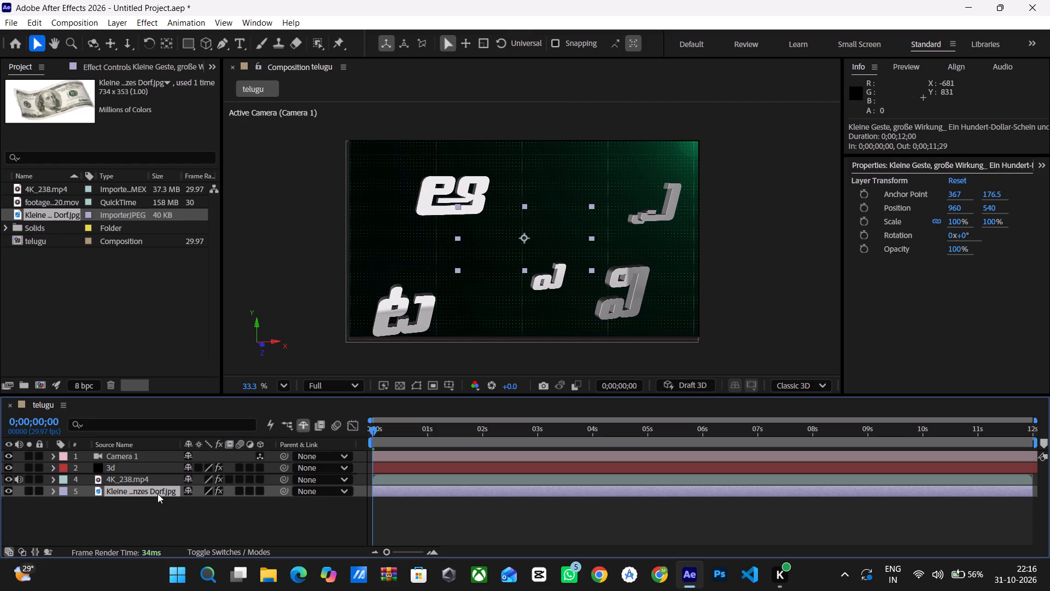
click(160, 490)
click(161, 490)
double_click(126, 489)
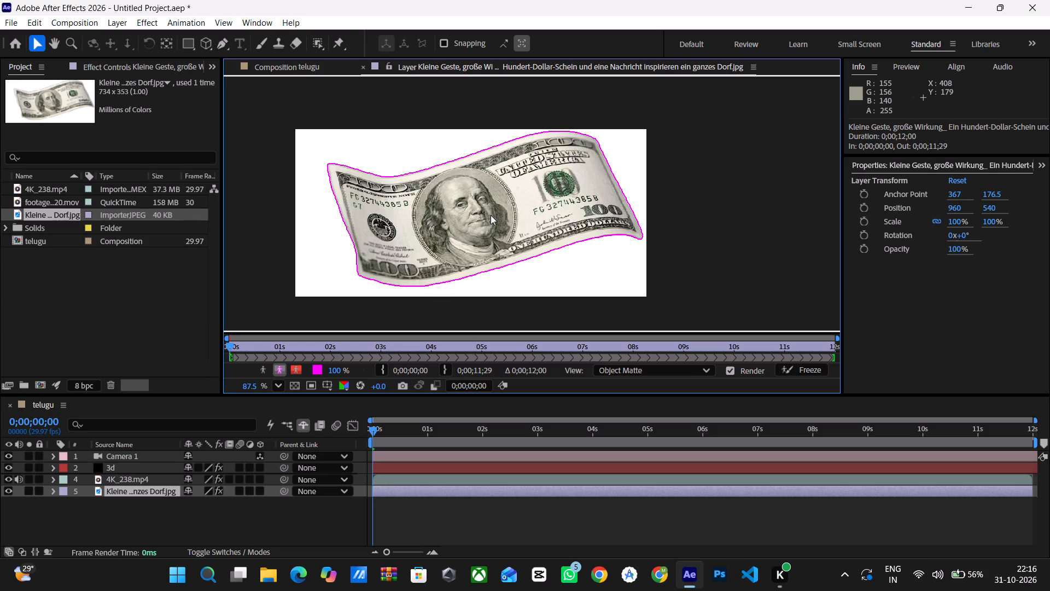
click(498, 240)
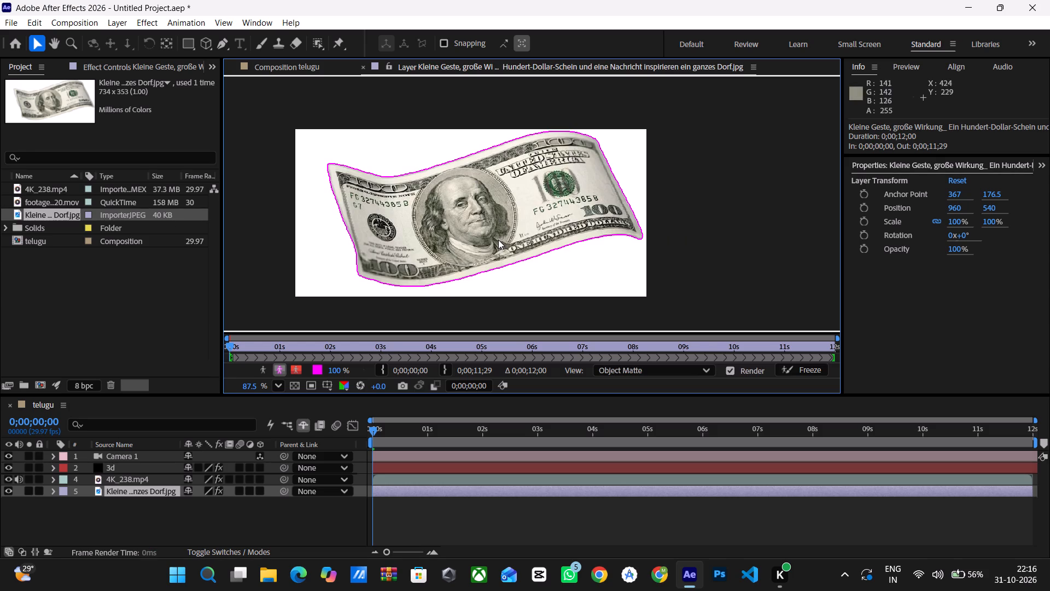
scroll(922, 141, up, 3)
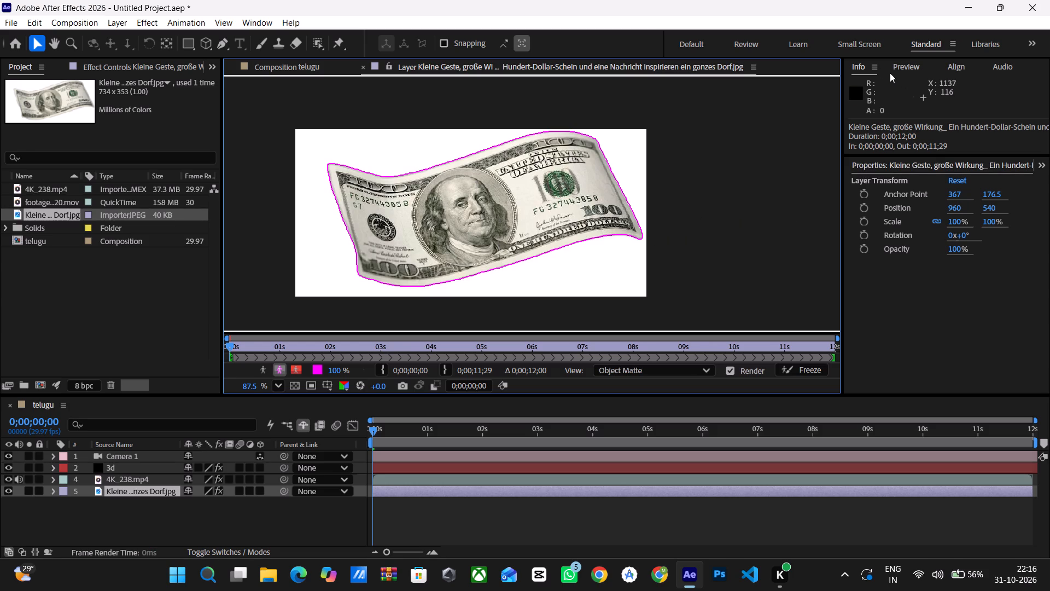
click(891, 68)
click(910, 82)
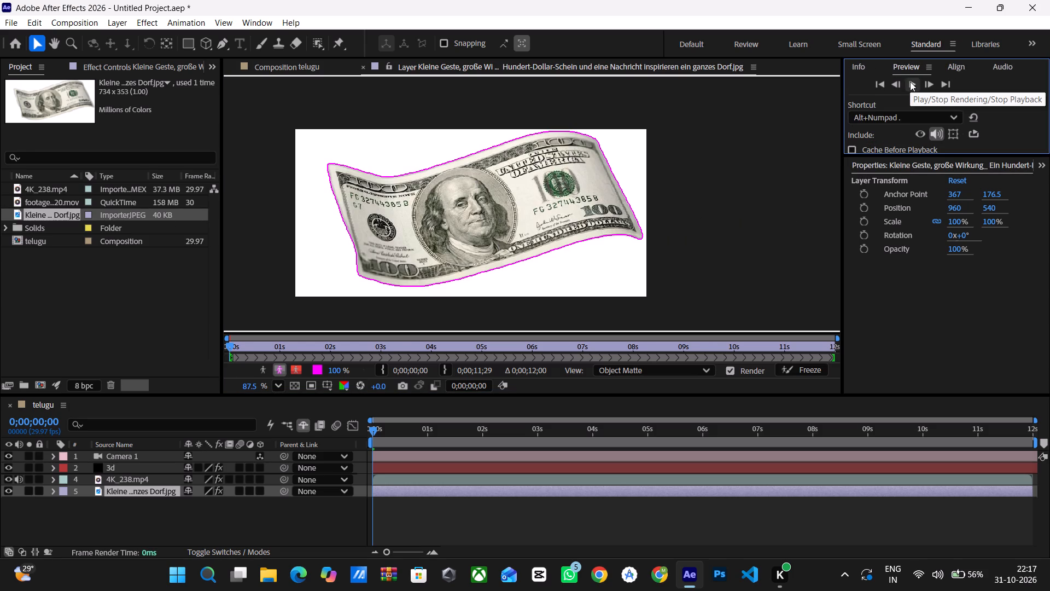
click(911, 86)
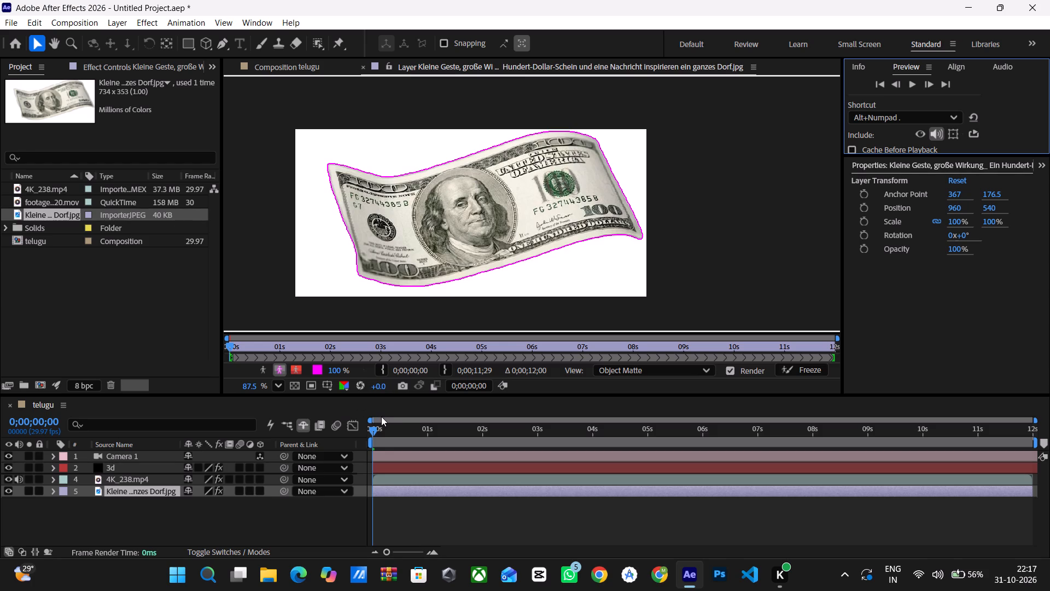
click(807, 372)
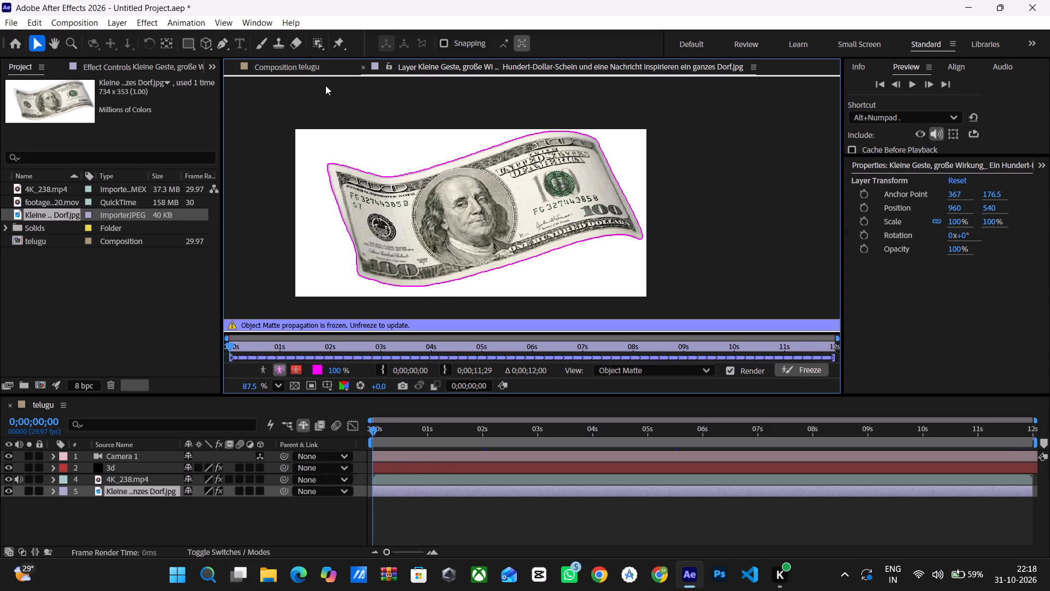
In the telugu composition, go to 0;00;00;16 and move the banknote layer above 4K_238.mp4, beneath the 3d layer.
click(294, 59)
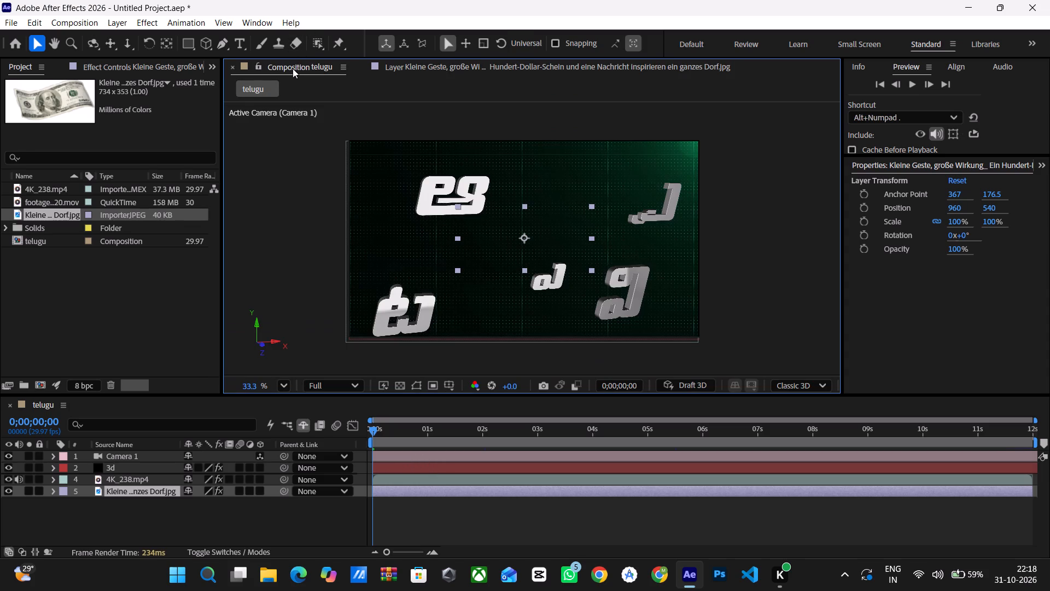
drag(374, 430, 407, 436)
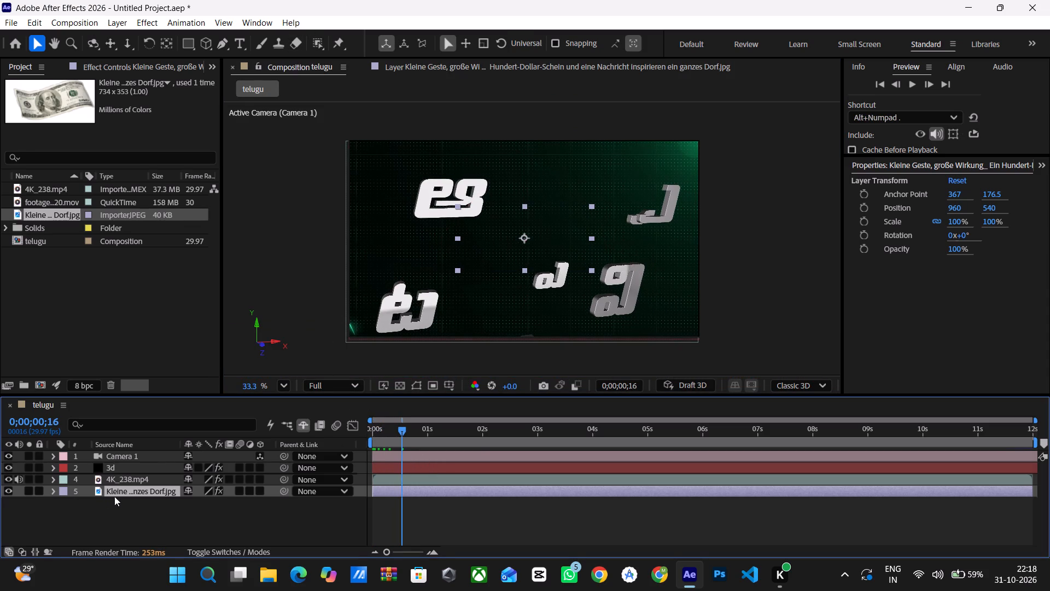
drag(119, 496, 128, 474)
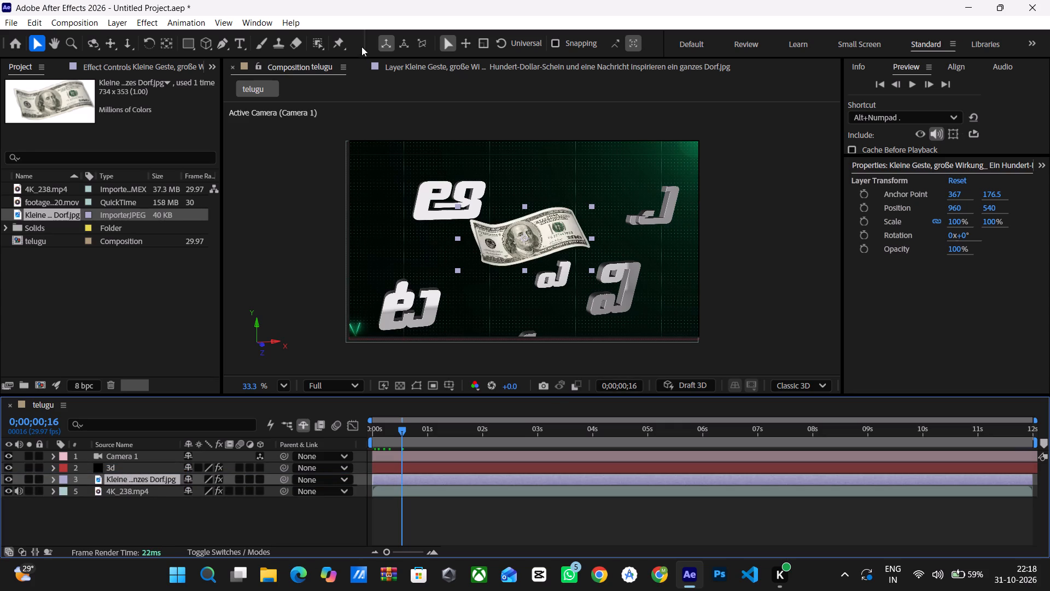
Close the banknote's Layer view.
click(406, 65)
click(757, 68)
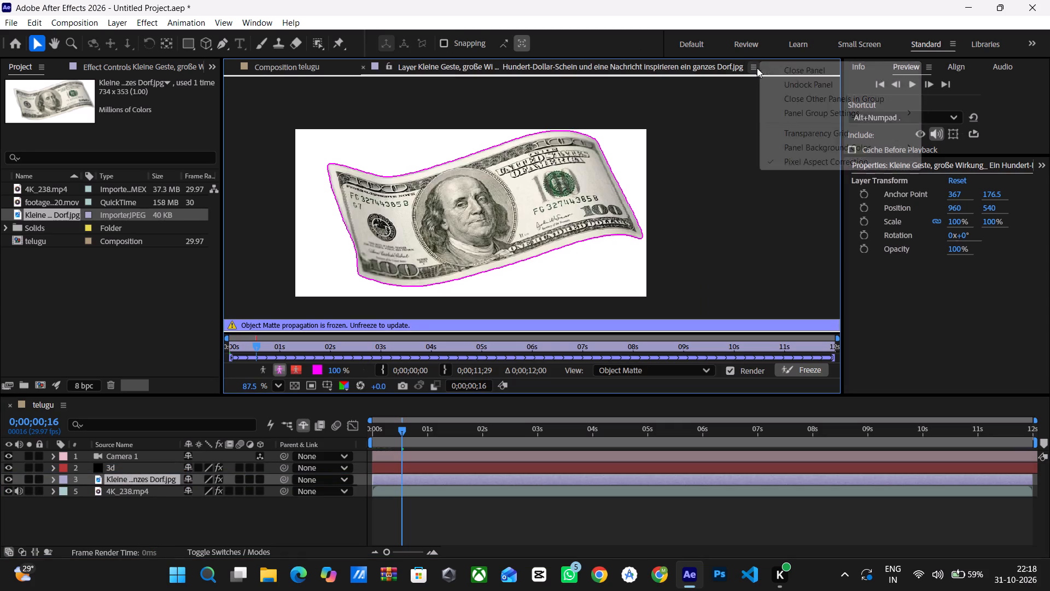
click(794, 72)
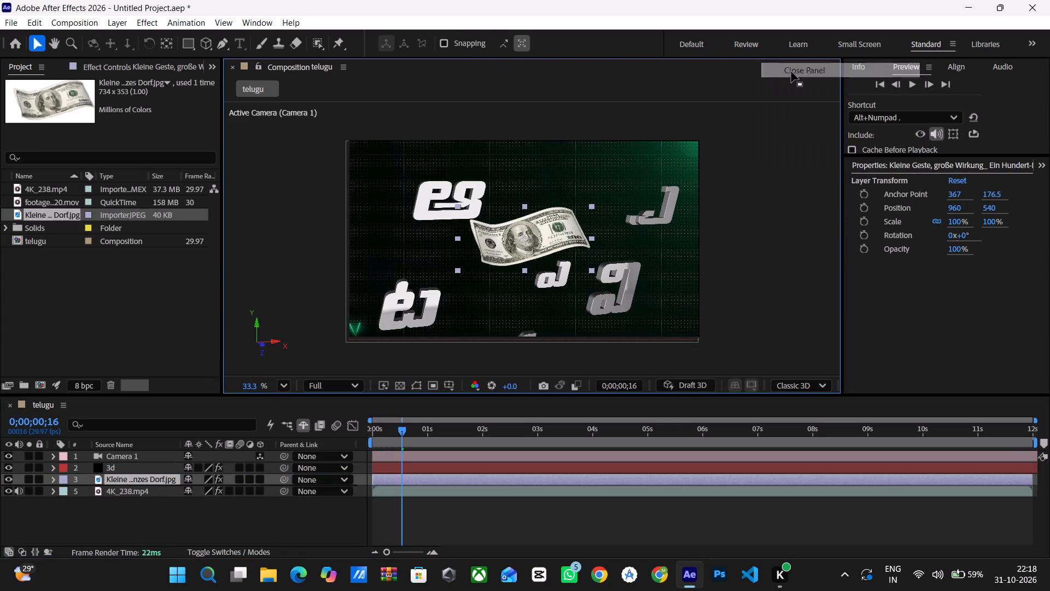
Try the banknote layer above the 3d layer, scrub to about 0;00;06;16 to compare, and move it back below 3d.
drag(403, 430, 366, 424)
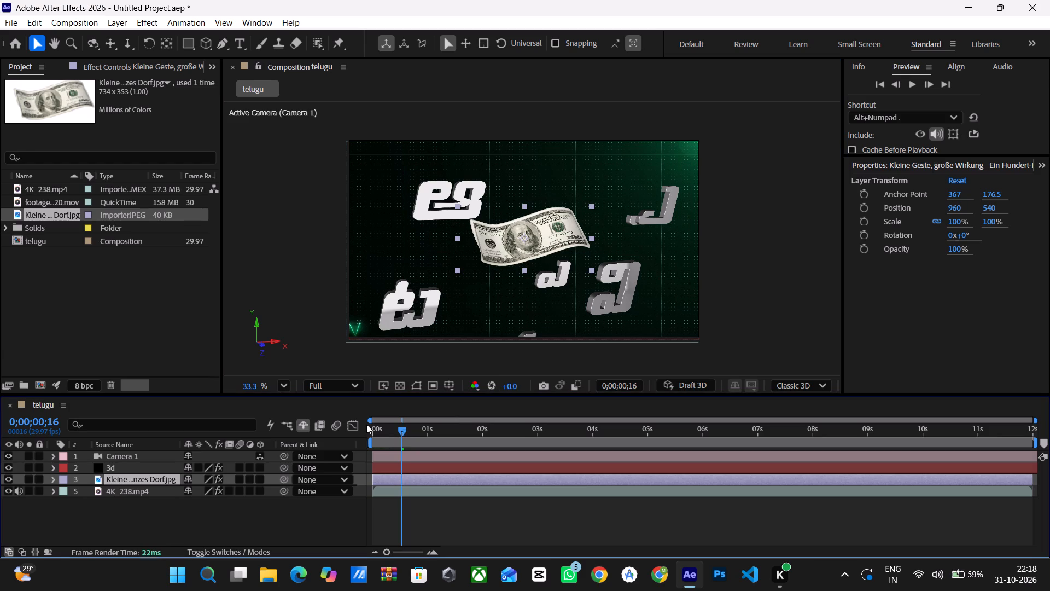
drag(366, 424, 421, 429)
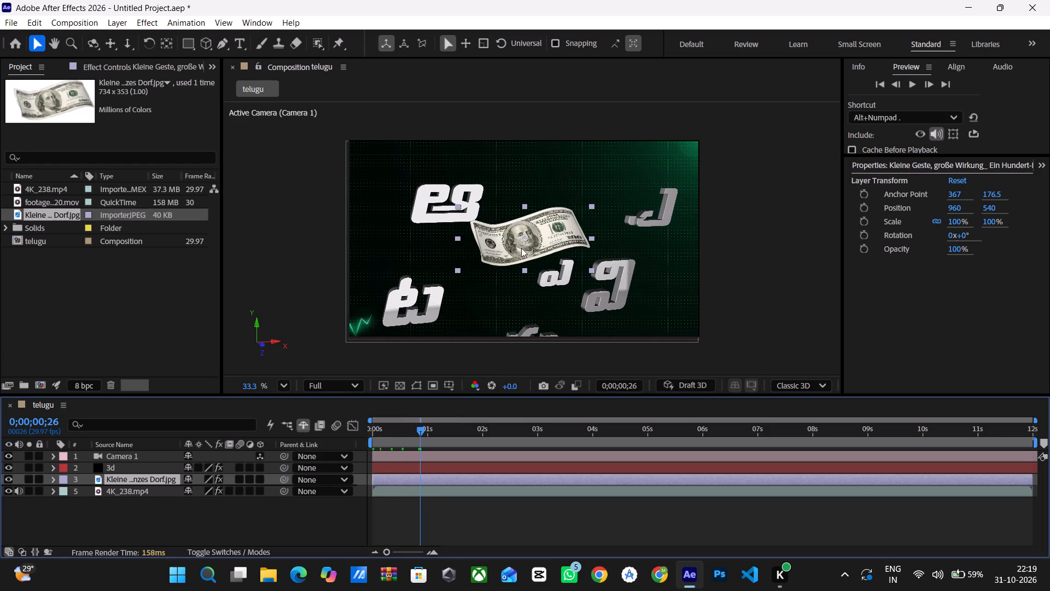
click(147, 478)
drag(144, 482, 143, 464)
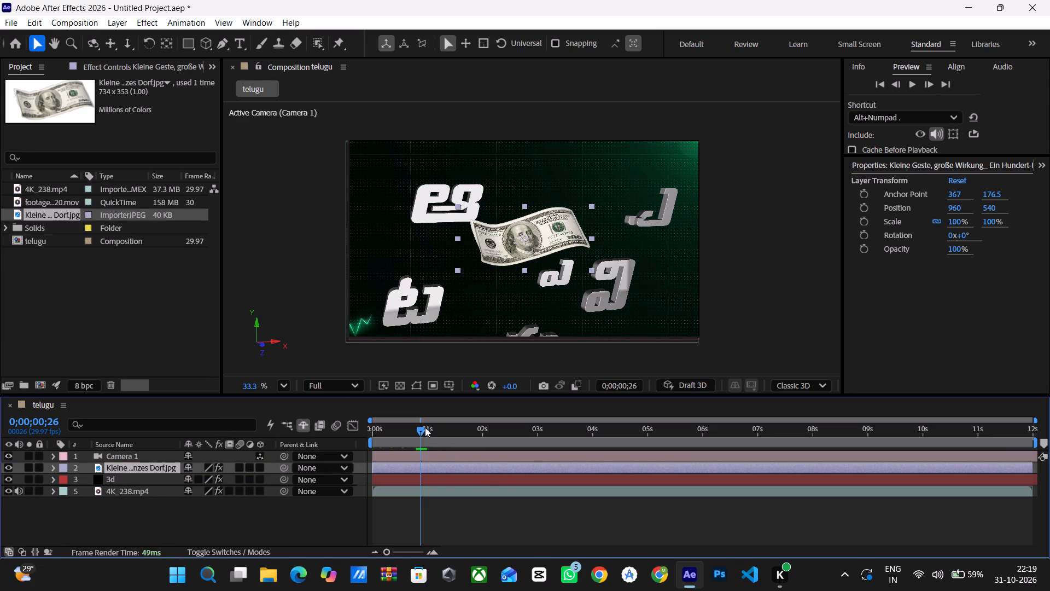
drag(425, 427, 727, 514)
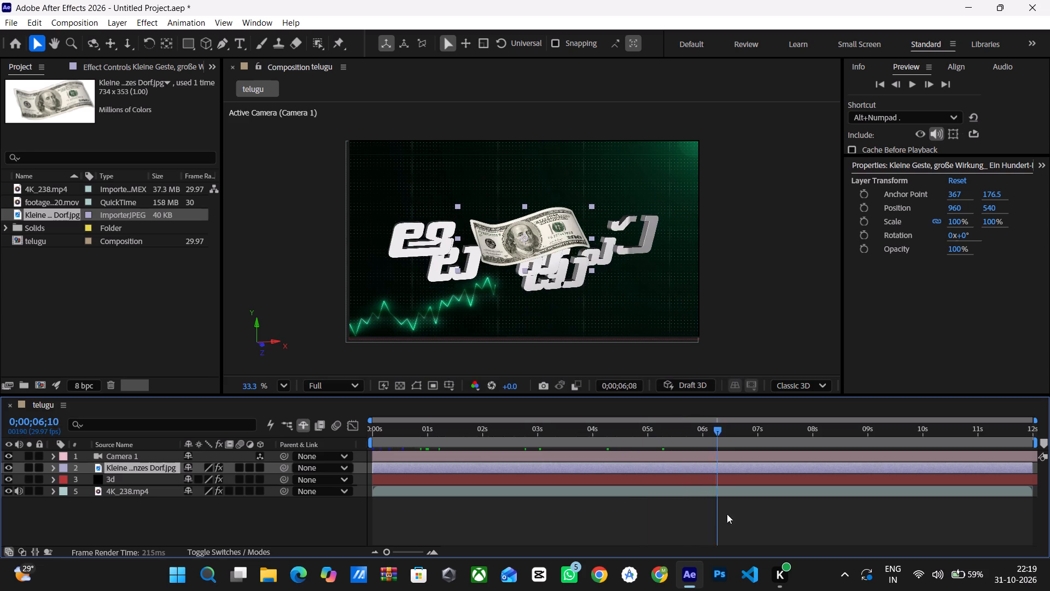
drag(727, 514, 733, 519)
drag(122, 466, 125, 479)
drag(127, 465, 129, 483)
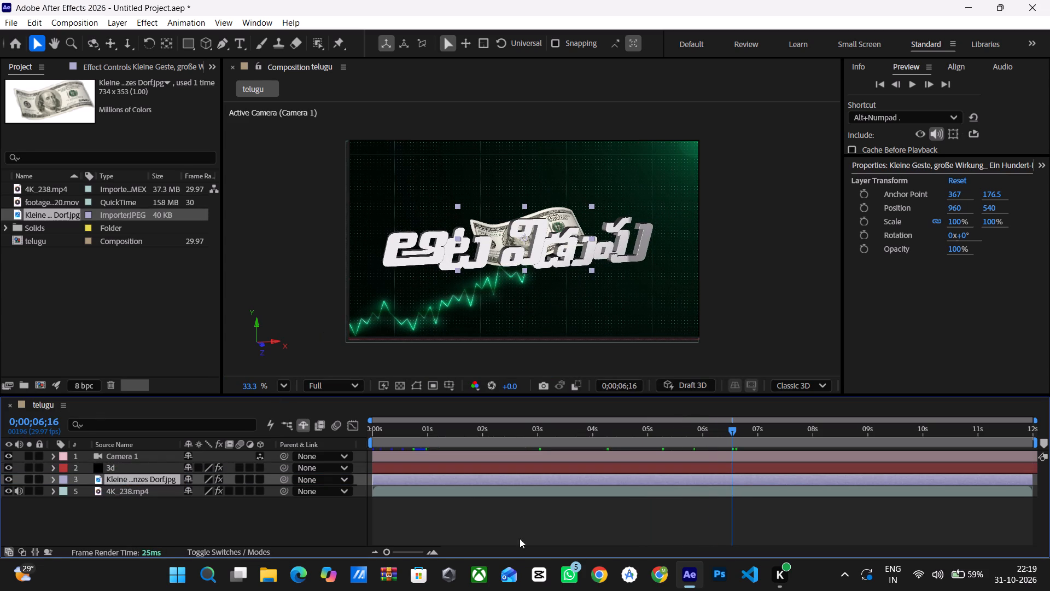
Move the current time back to 0;00;02;07.
drag(732, 430, 495, 466)
click(510, 236)
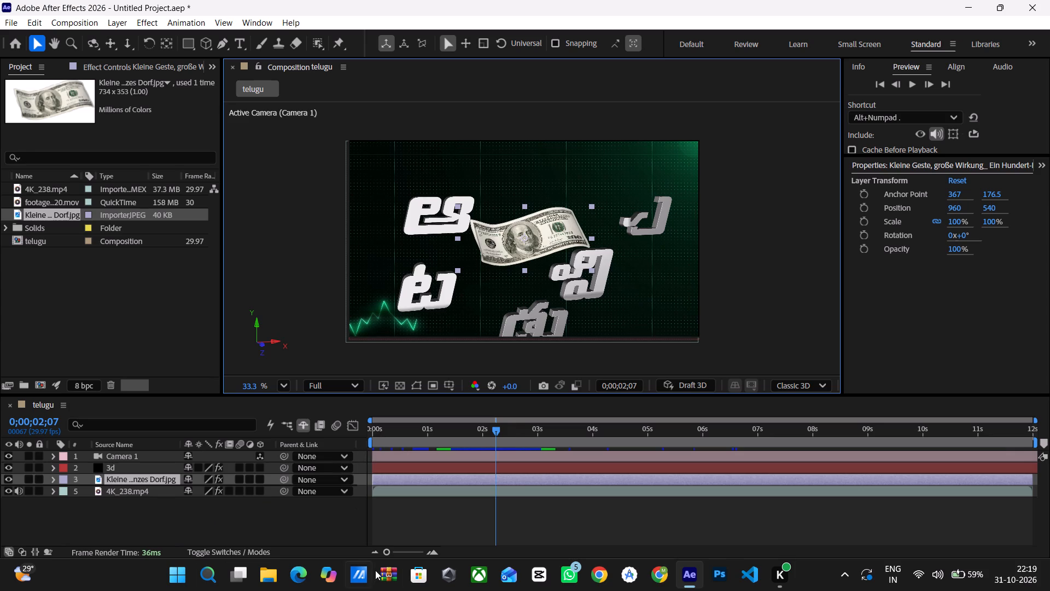
scroll(935, 292, down, 4)
scroll(935, 293, up, 2)
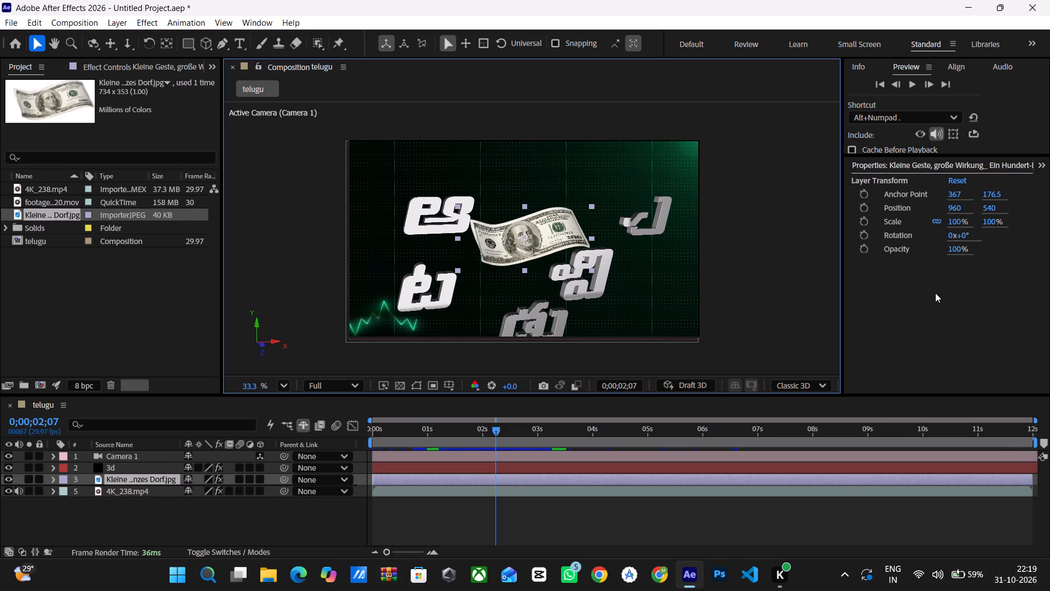
scroll(935, 293, up, 2)
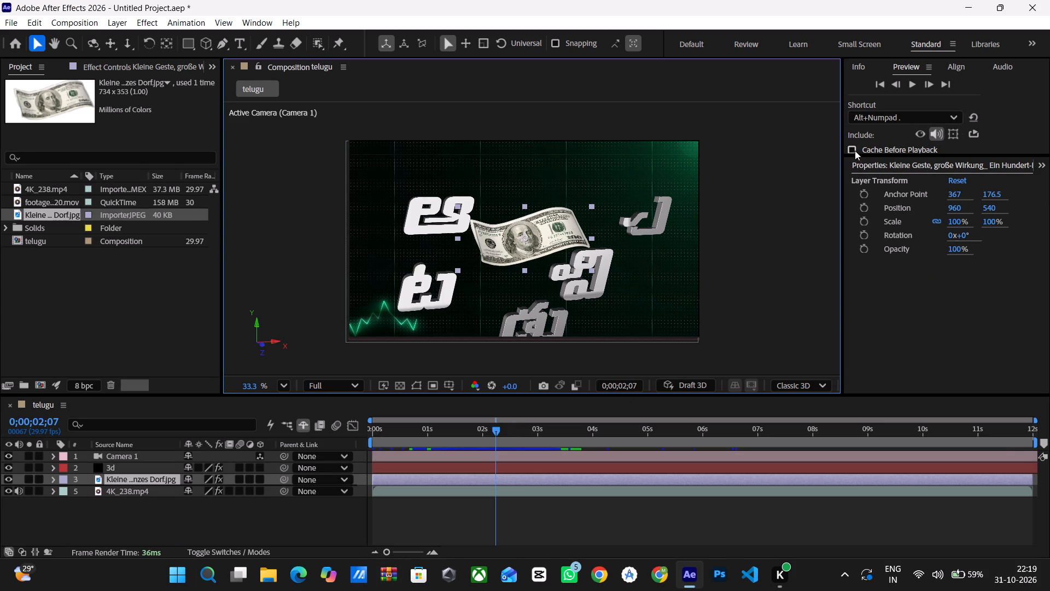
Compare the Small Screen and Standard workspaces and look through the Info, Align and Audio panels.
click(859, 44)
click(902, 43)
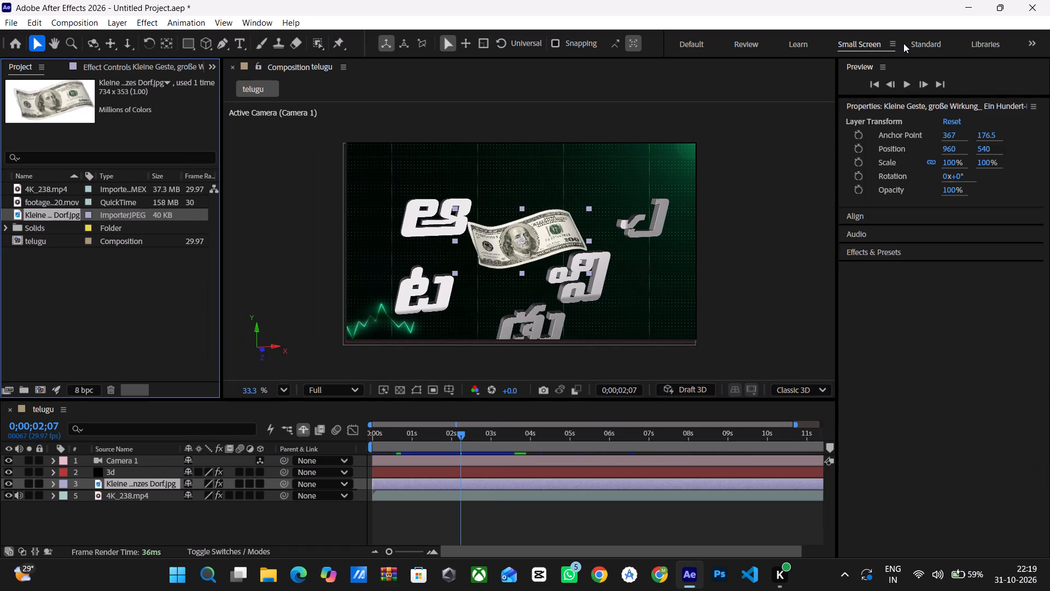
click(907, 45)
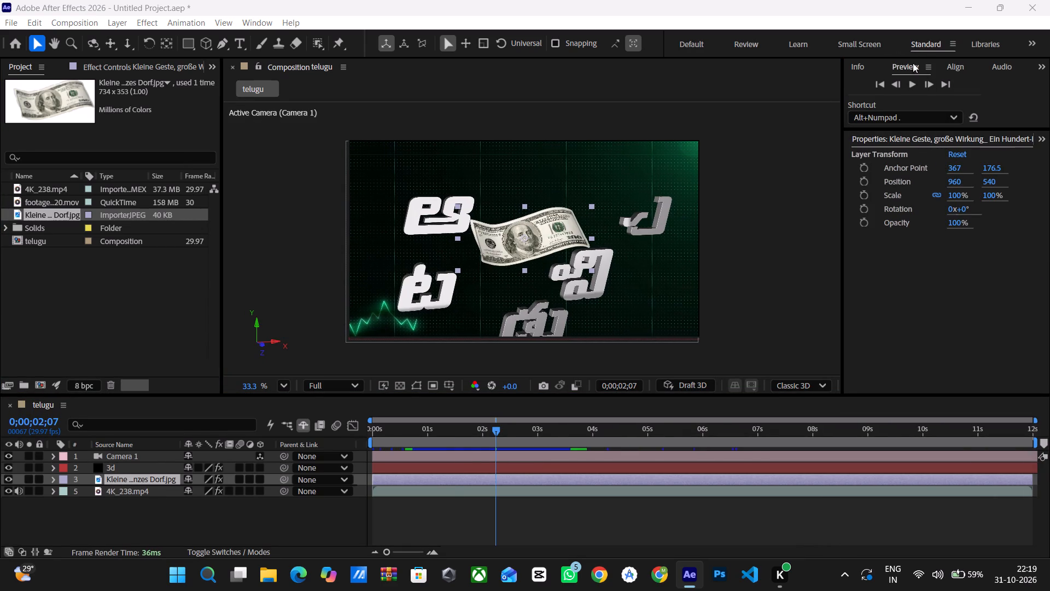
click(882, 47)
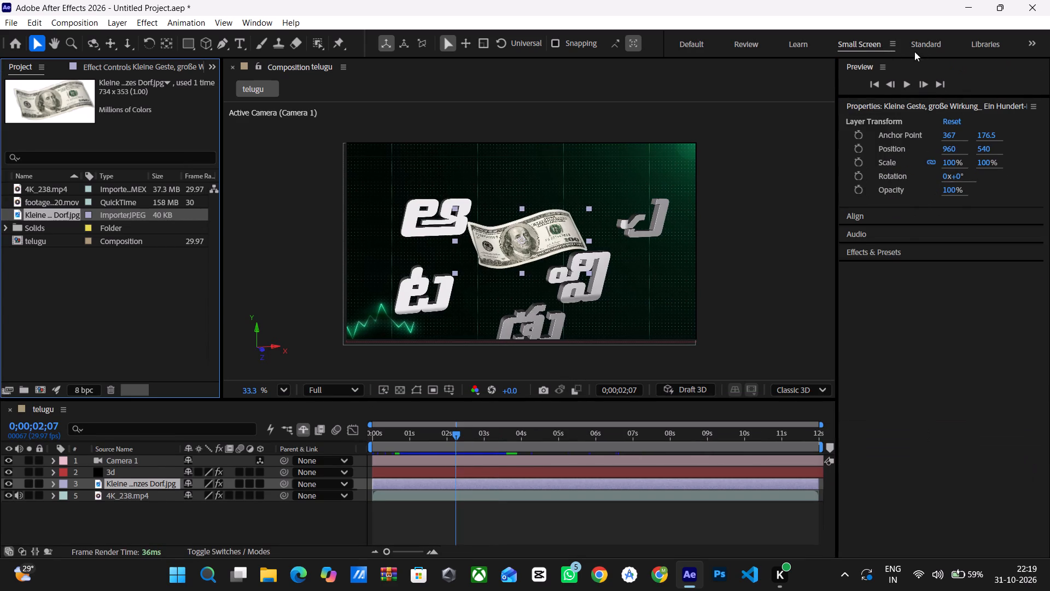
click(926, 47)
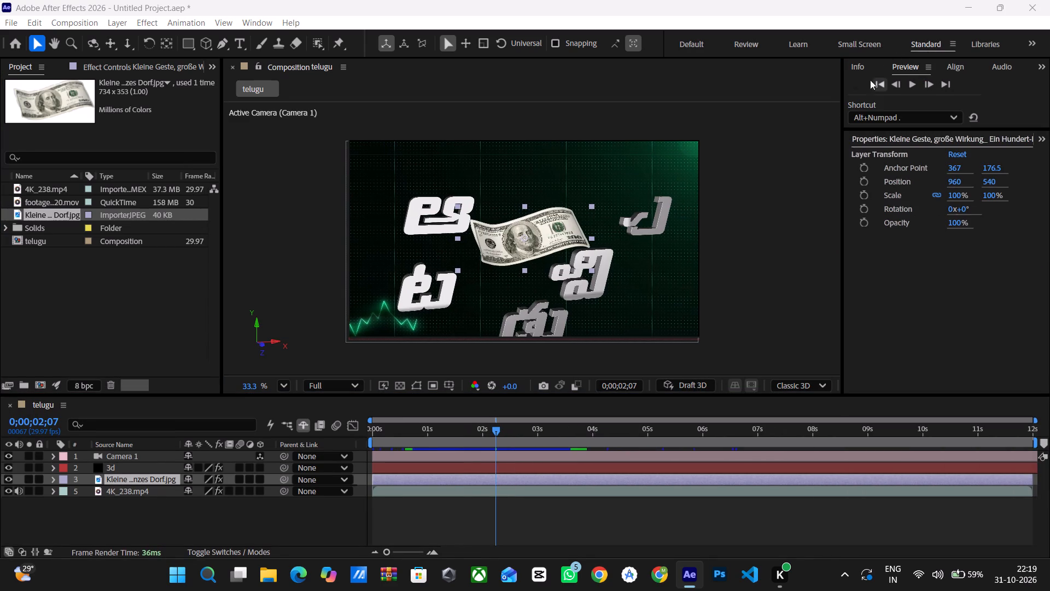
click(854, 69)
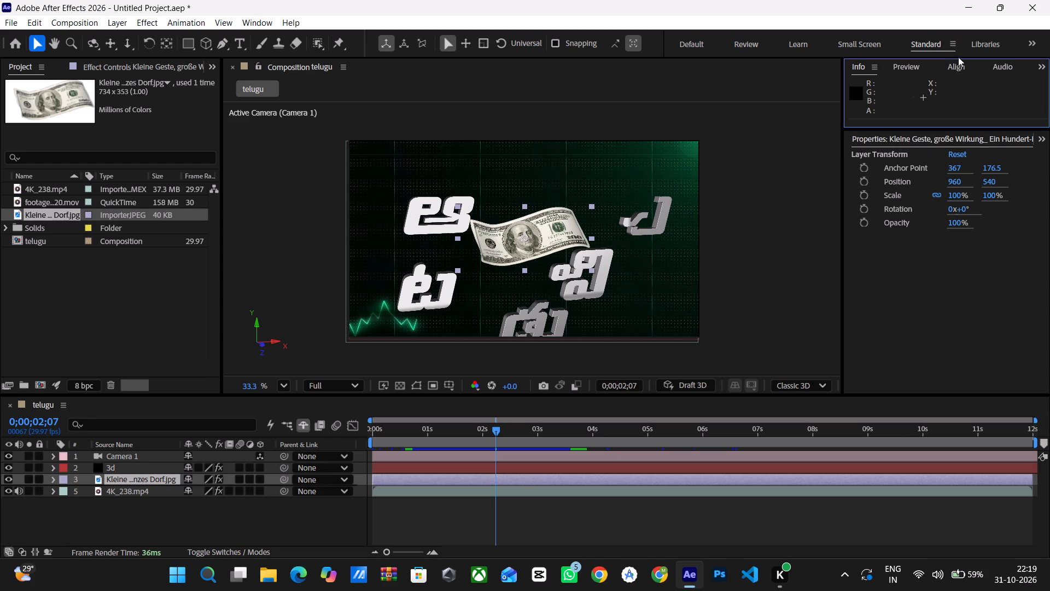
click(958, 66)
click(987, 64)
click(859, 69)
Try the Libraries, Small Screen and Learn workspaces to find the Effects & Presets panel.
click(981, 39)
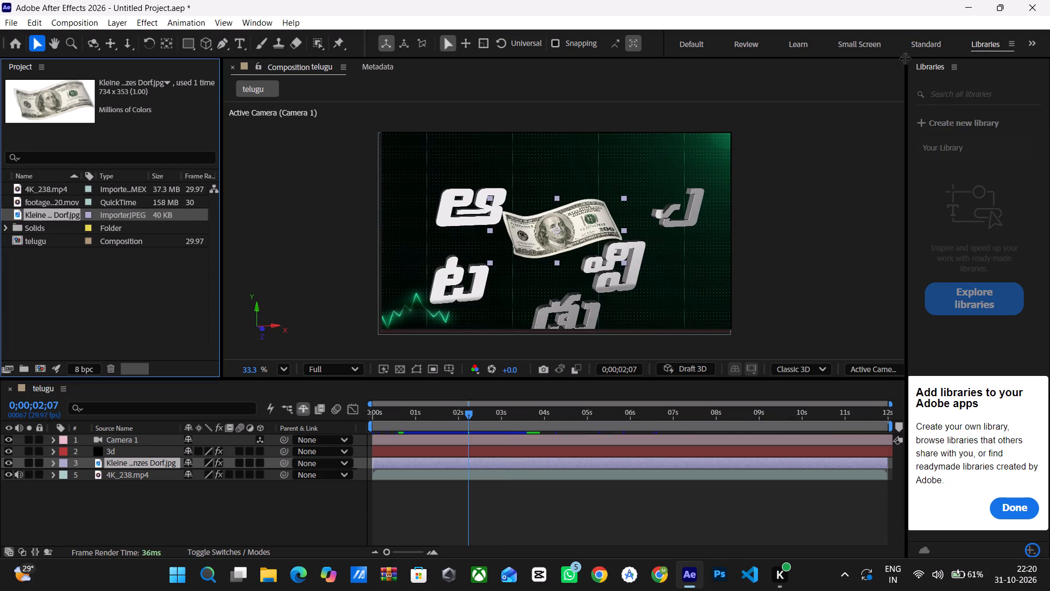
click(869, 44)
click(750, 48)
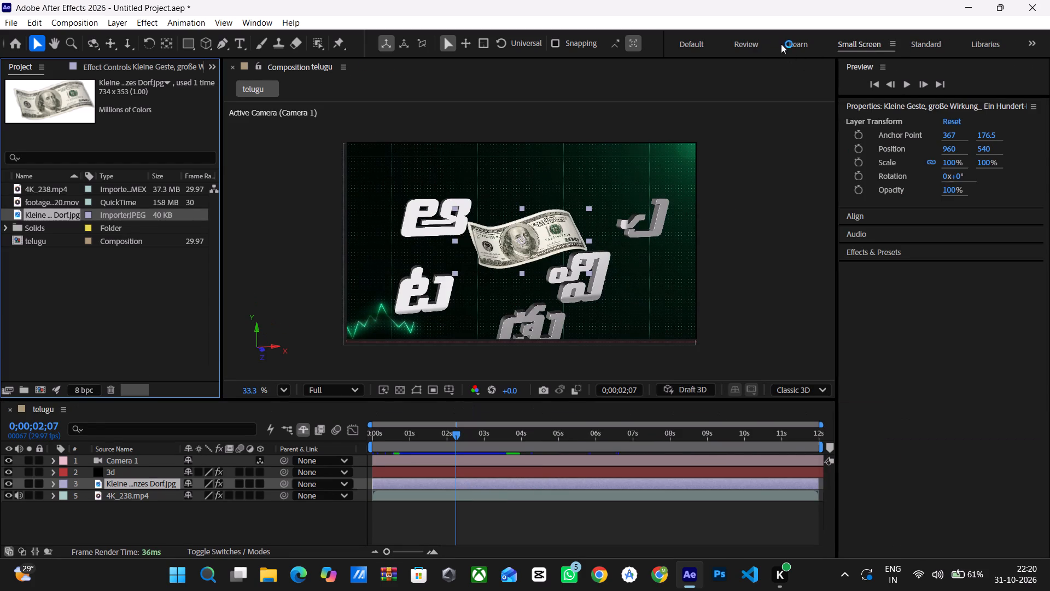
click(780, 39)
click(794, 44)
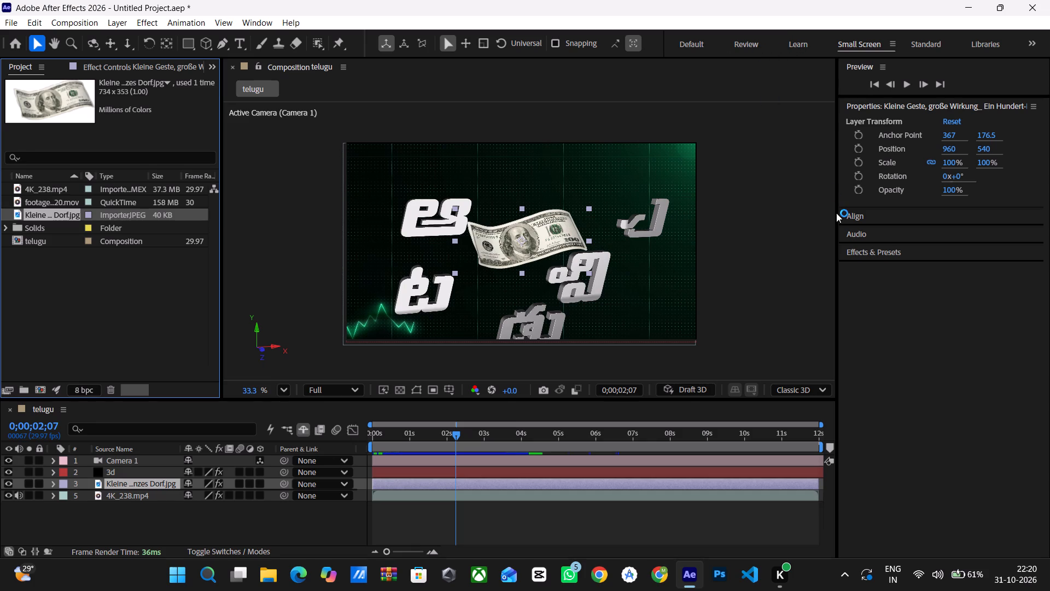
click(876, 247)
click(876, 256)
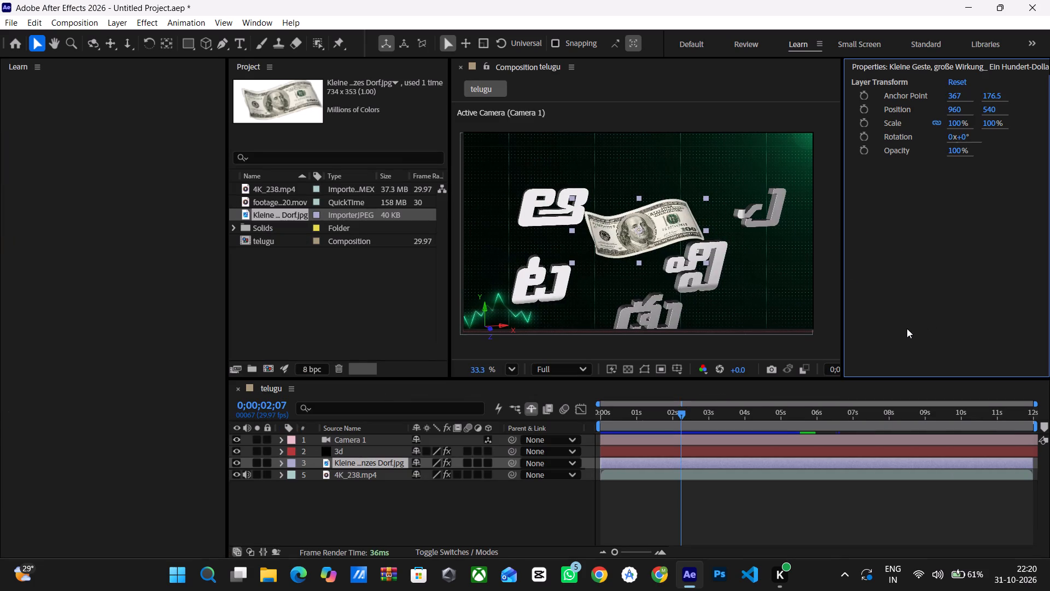
Close the empty Learn panel and switch to the Small Screen workspace.
click(37, 69)
click(83, 70)
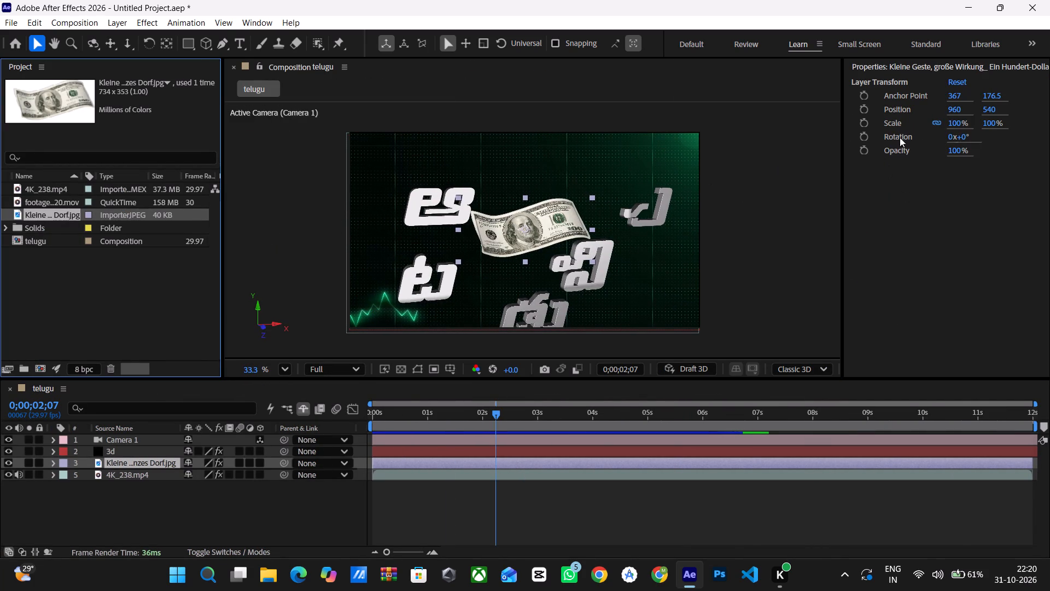
scroll(912, 140, up, 3)
click(848, 44)
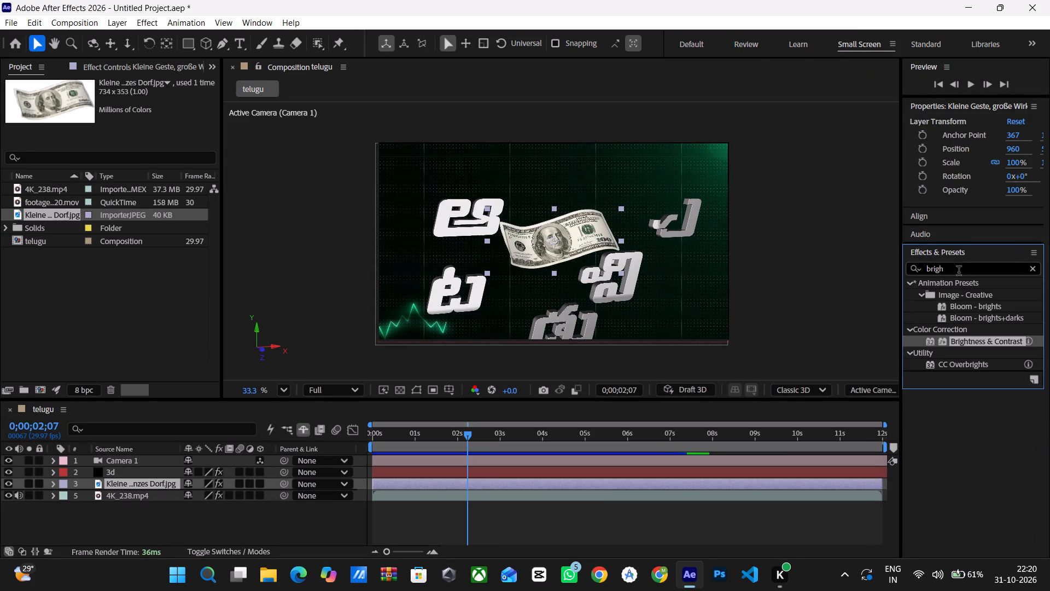
Search the effects for "cc pa" and apply CC Particle World to the banknote image layer.
click(959, 272)
double_click(959, 271)
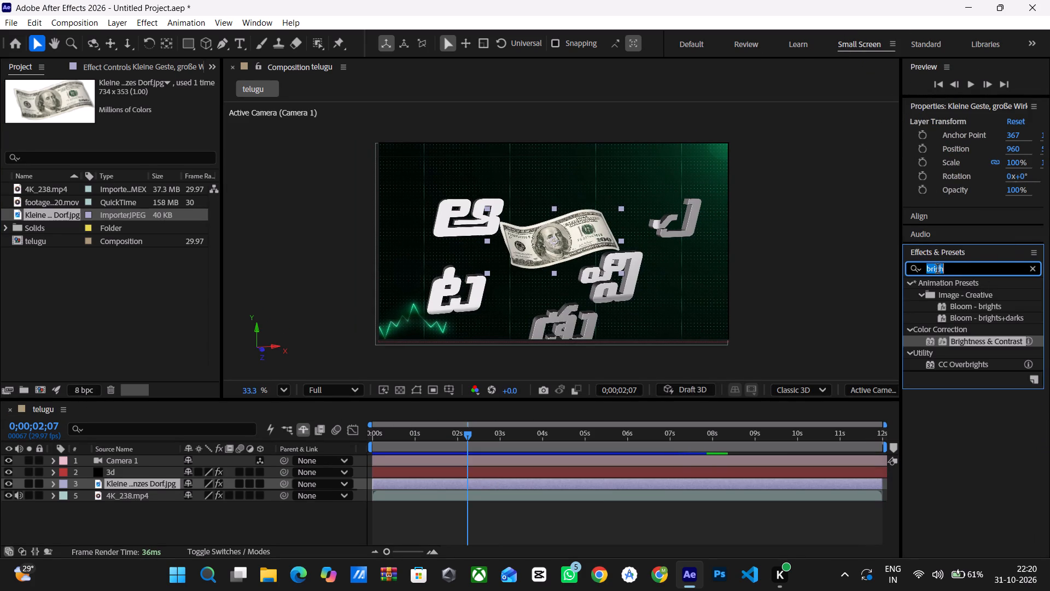
text(cc)
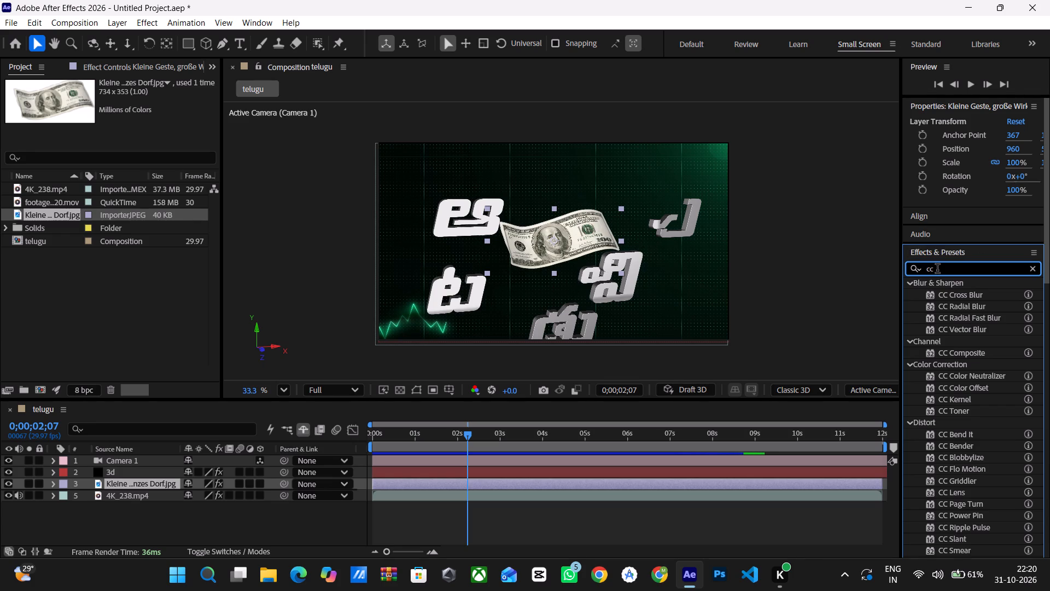
key(space)
text(pa)
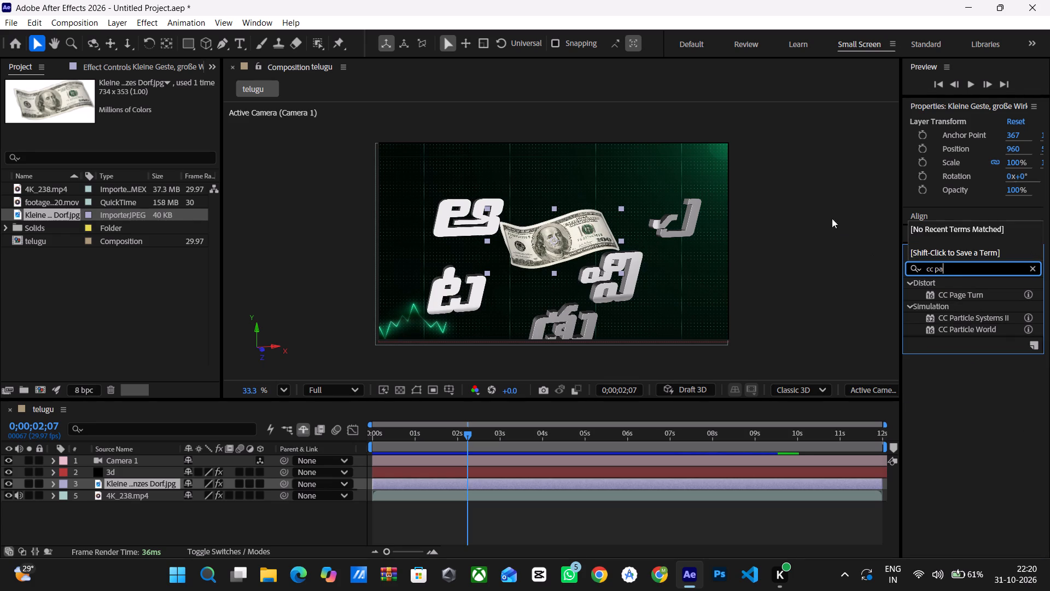
click(960, 324)
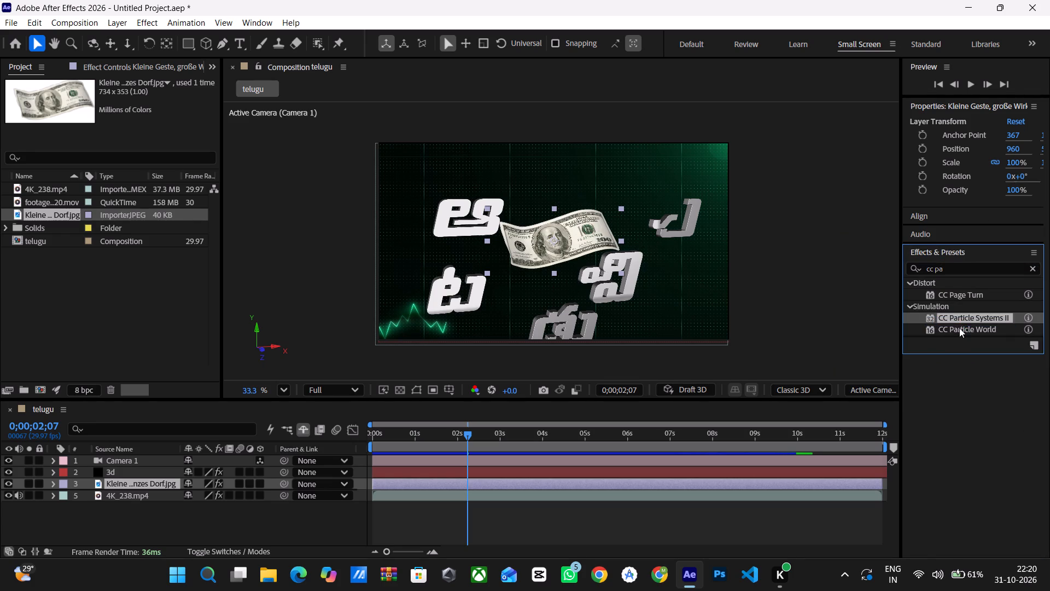
drag(963, 328, 226, 433)
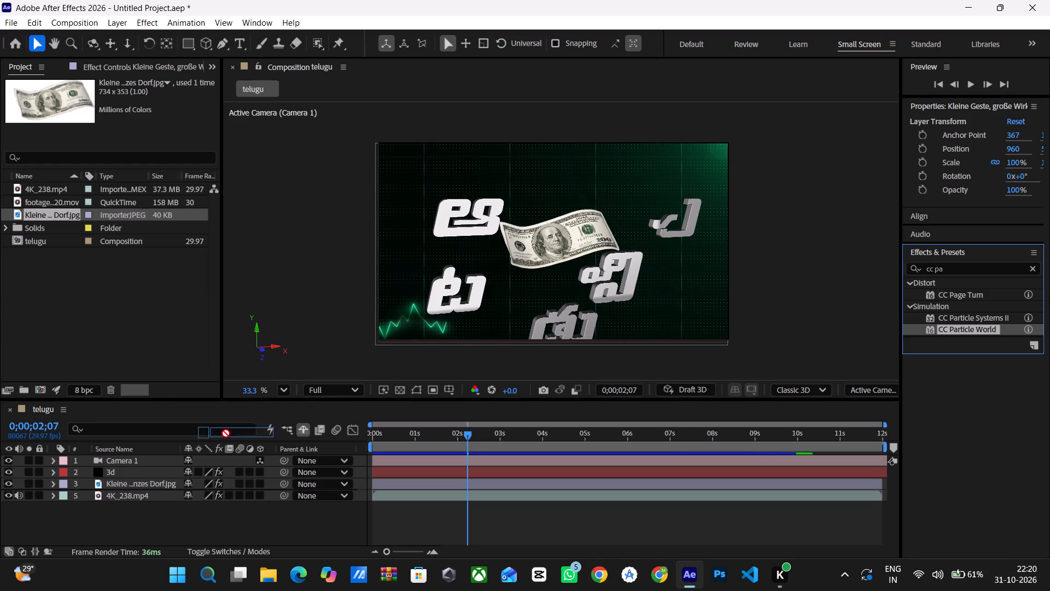
drag(226, 433, 134, 483)
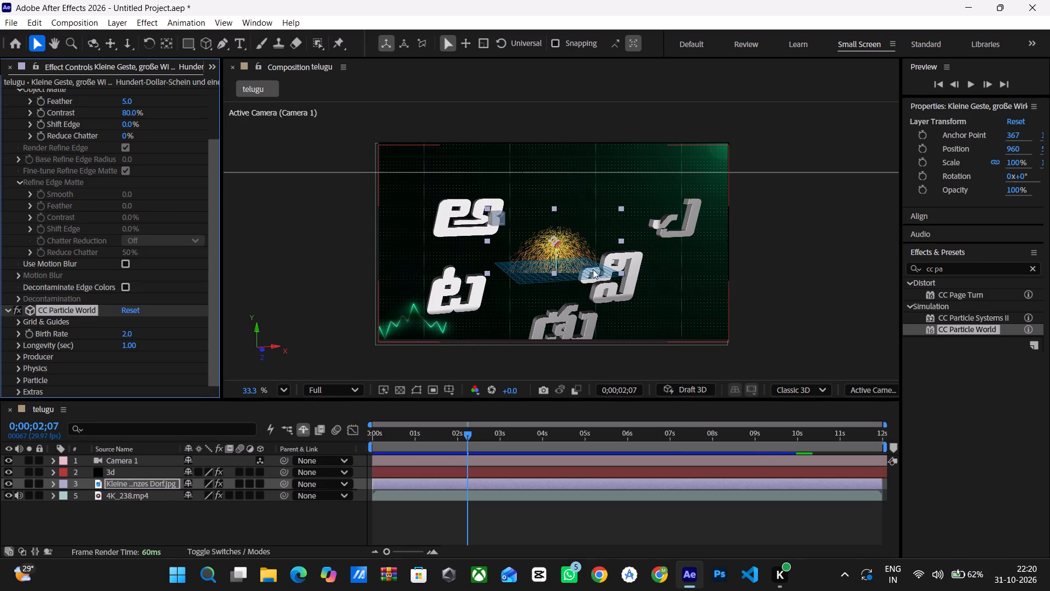
Scale the banknote layer to about 272% and reposition it at about X 927 so it roughly spans the composition frame.
drag(561, 254, 550, 246)
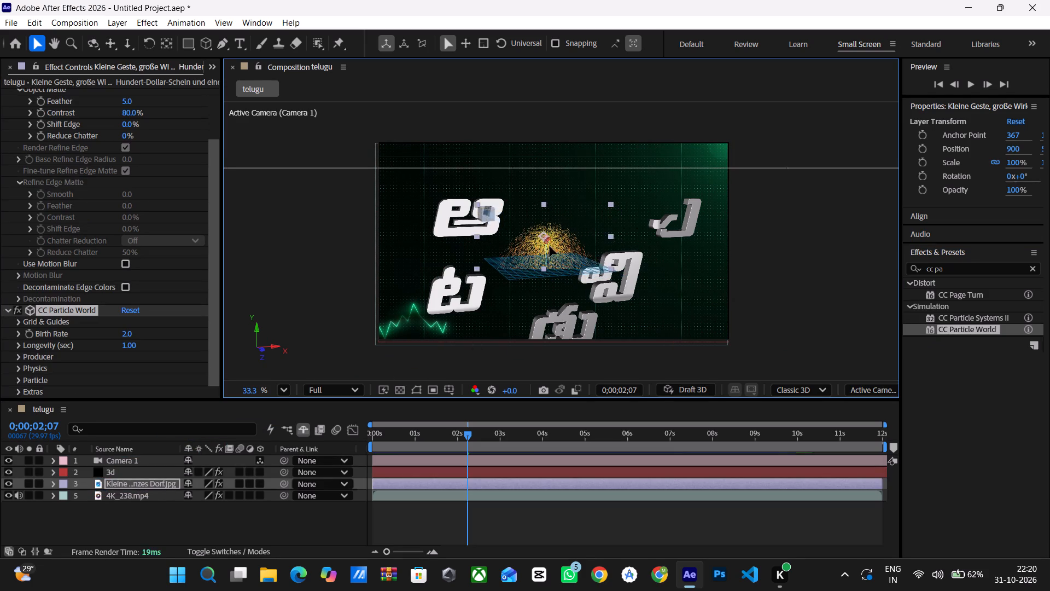
drag(550, 246, 554, 227)
drag(614, 245, 622, 265)
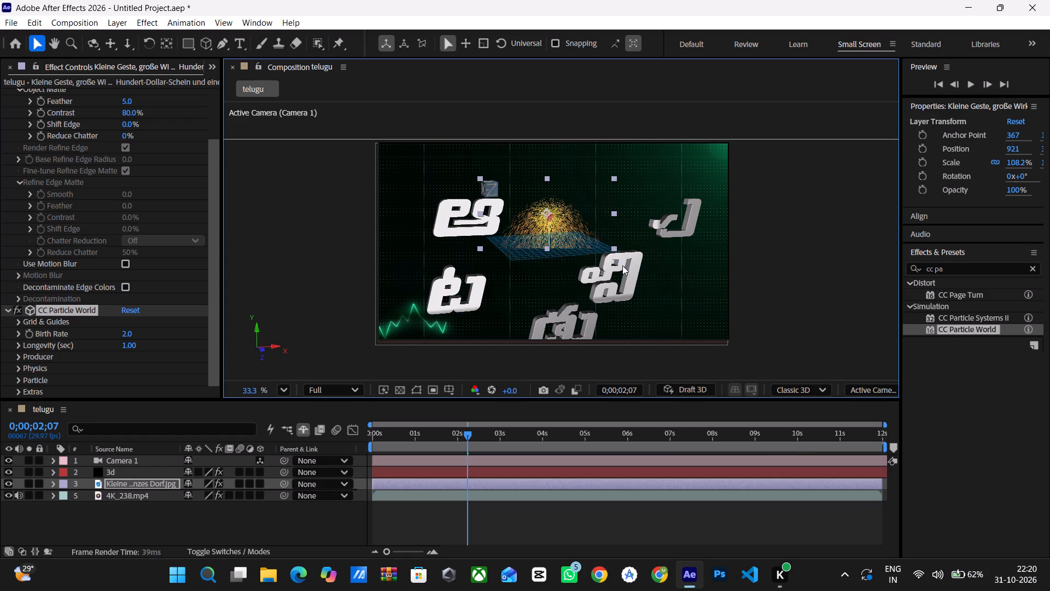
drag(622, 265, 836, 347)
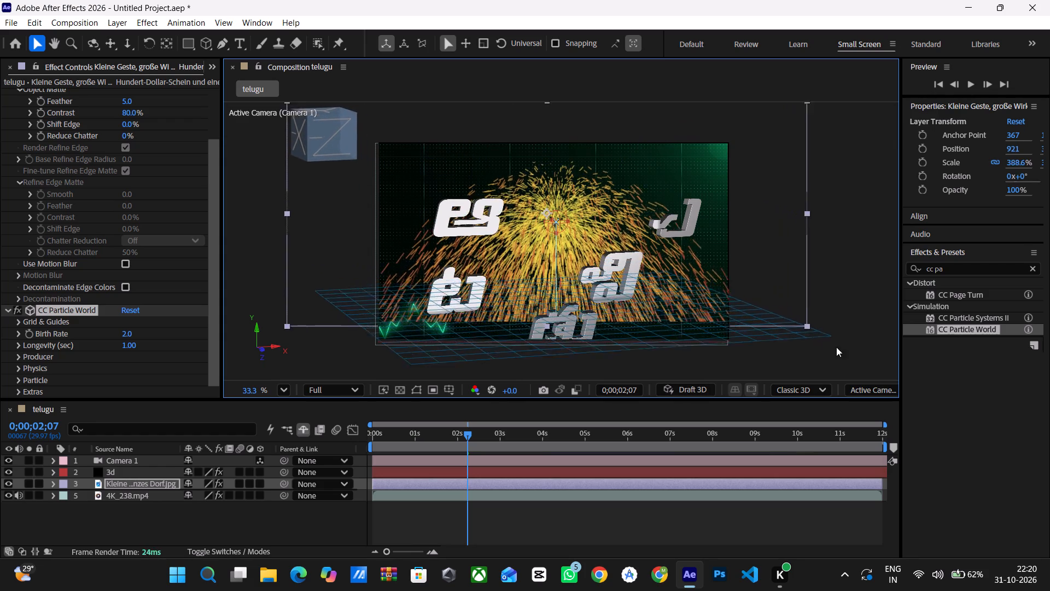
drag(836, 347, 1025, 401)
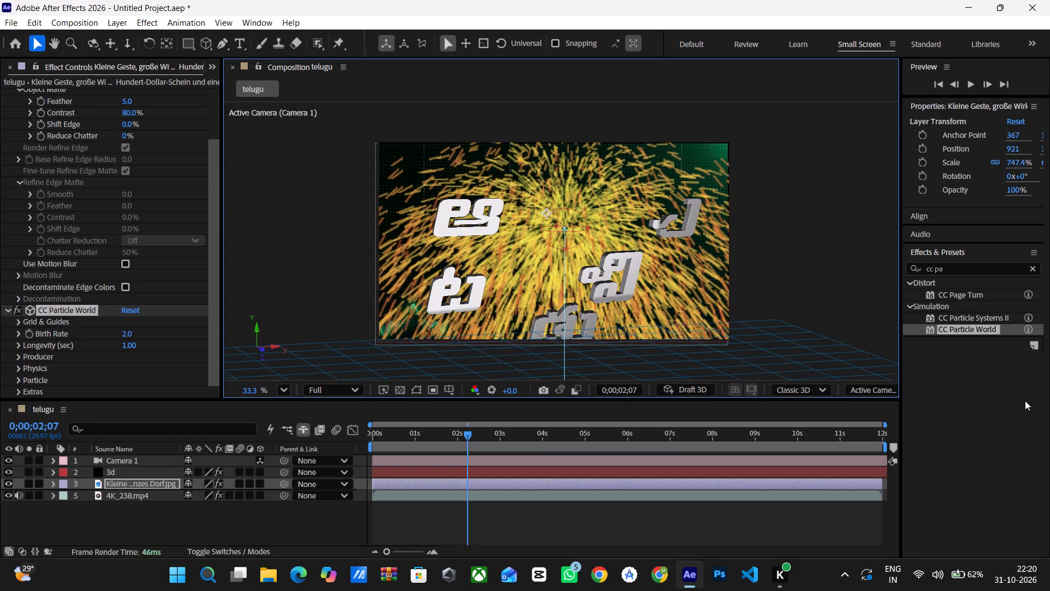
drag(1025, 401, 728, 306)
drag(549, 213, 550, 235)
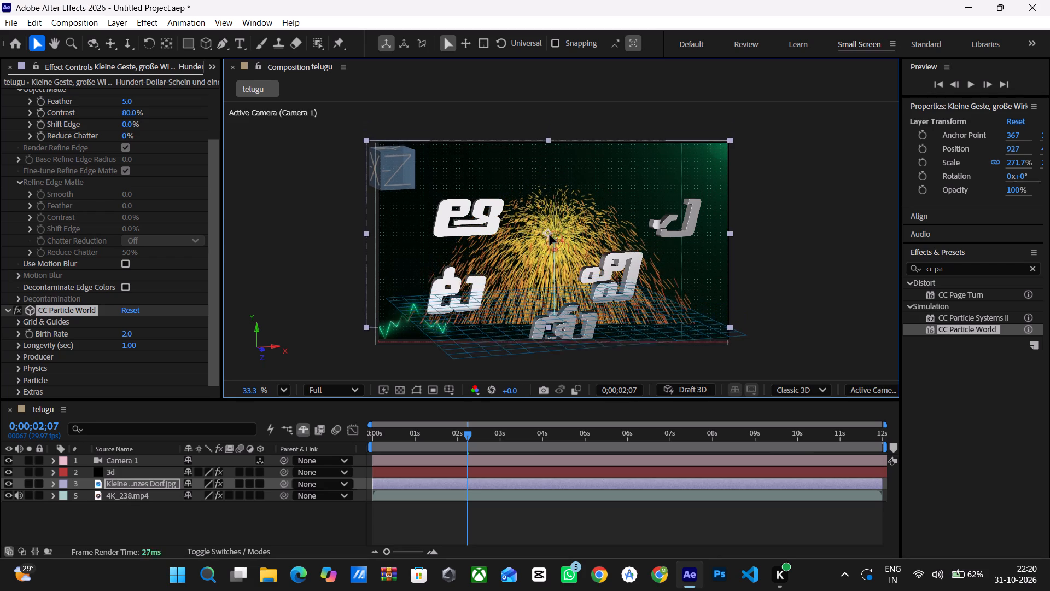
drag(550, 235, 550, 241)
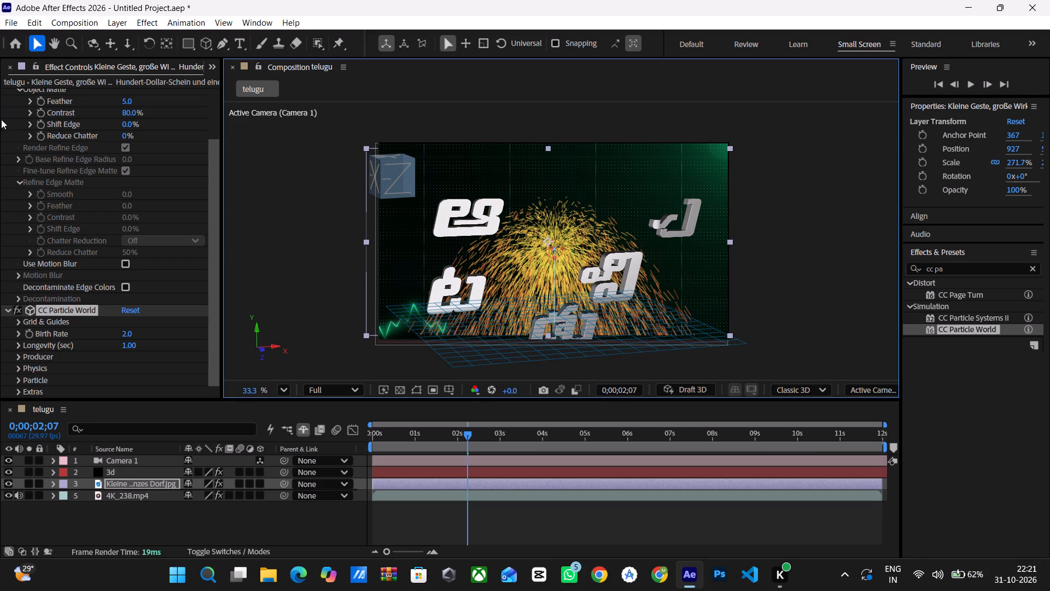
Collapse the Object Matte settings and look through CC Particle World's Grid & Guides options.
scroll(110, 308, down, 3)
scroll(64, 147, up, 3)
click(4, 89)
click(5, 94)
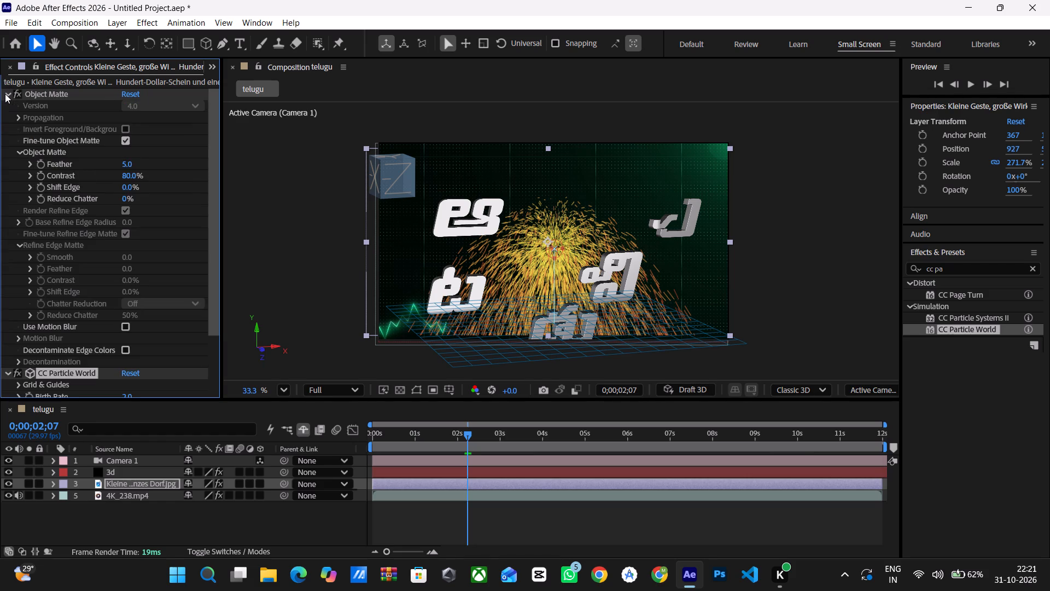
click(5, 94)
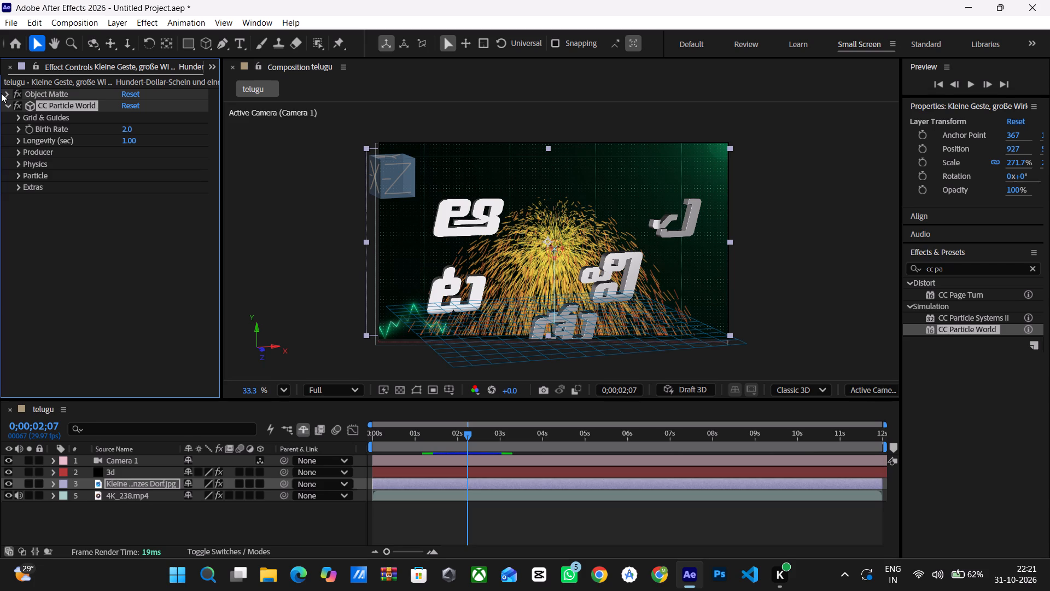
click(17, 117)
click(23, 118)
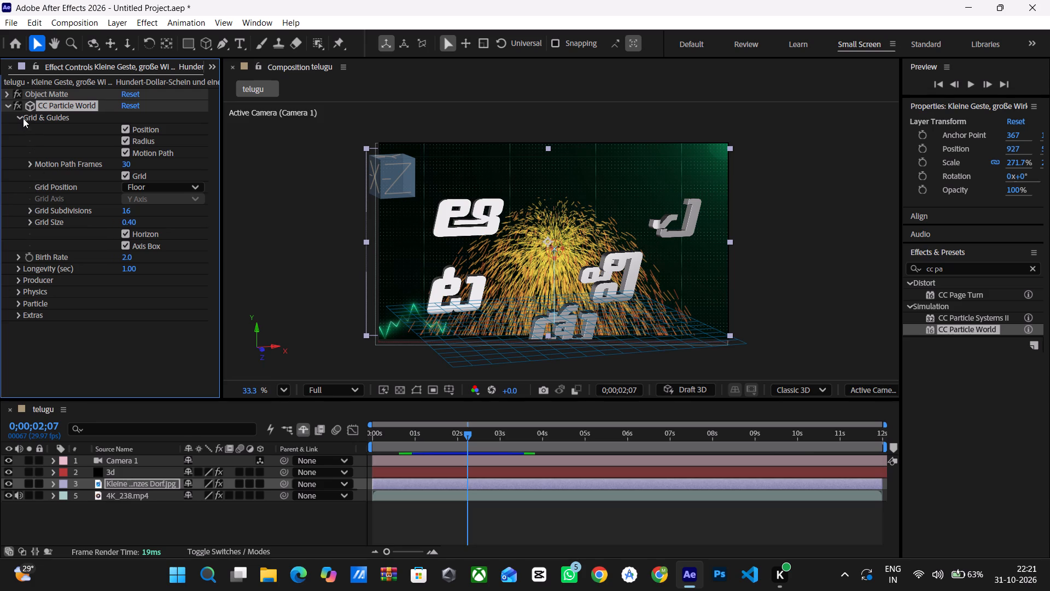
click(22, 114)
click(20, 118)
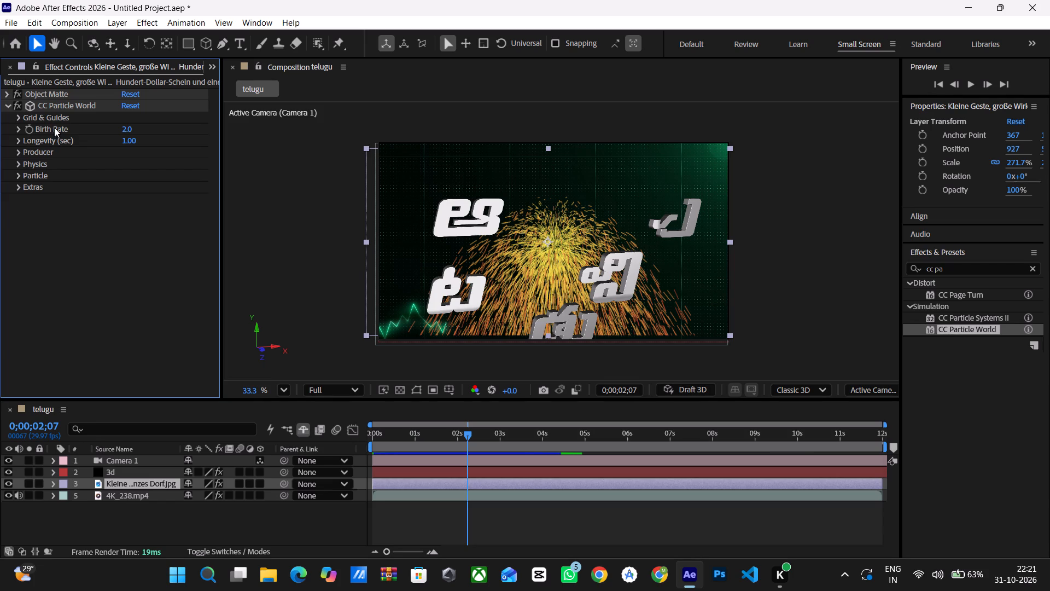
Set CC Particle World's Birth Rate to 1.1.
drag(127, 130, 127, 130)
drag(127, 130, 123, 141)
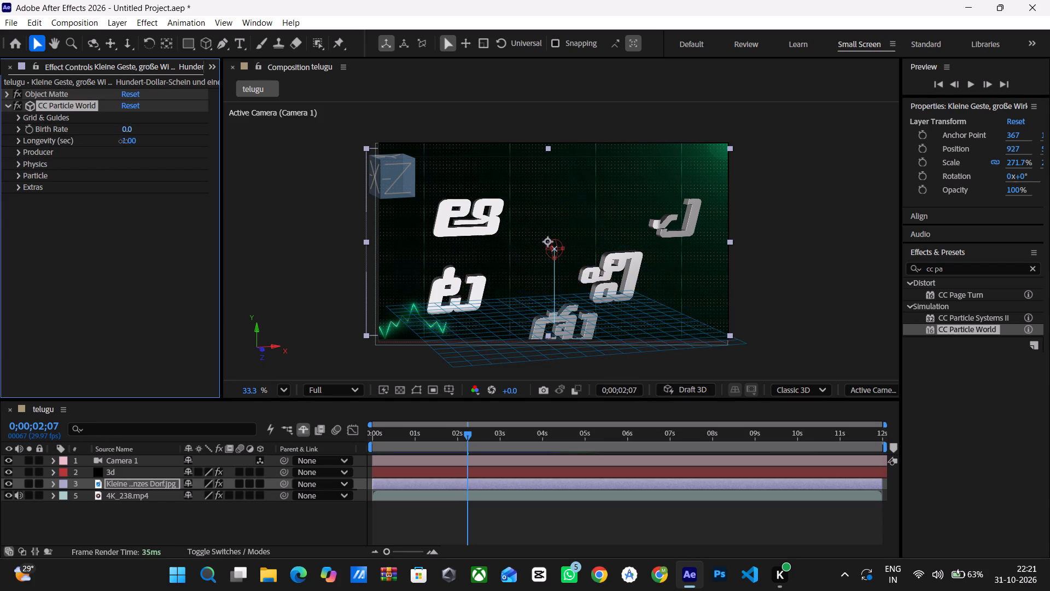
drag(123, 141, 156, 157)
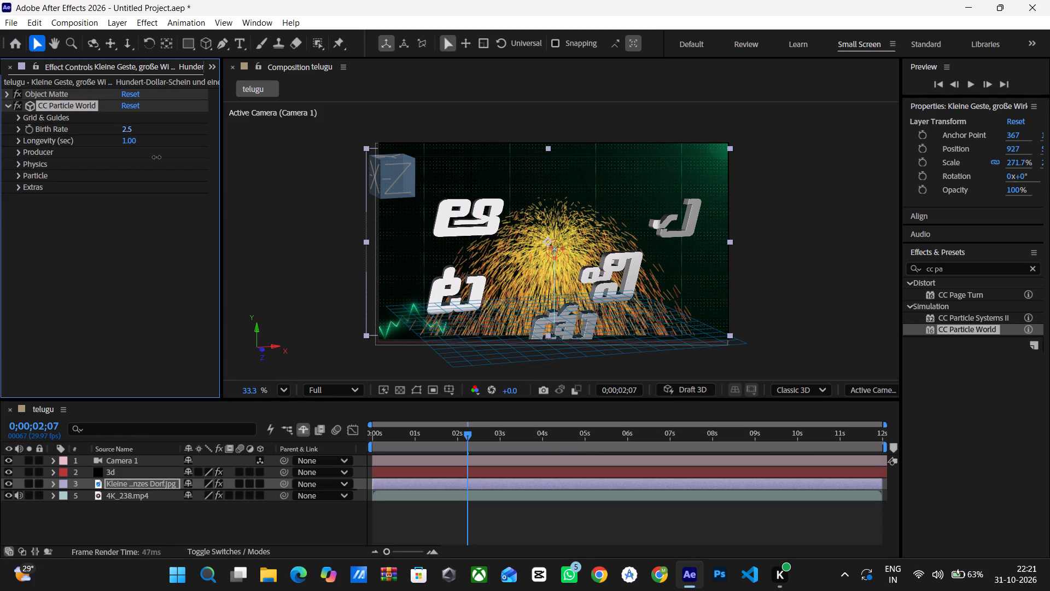
drag(156, 157, 145, 155)
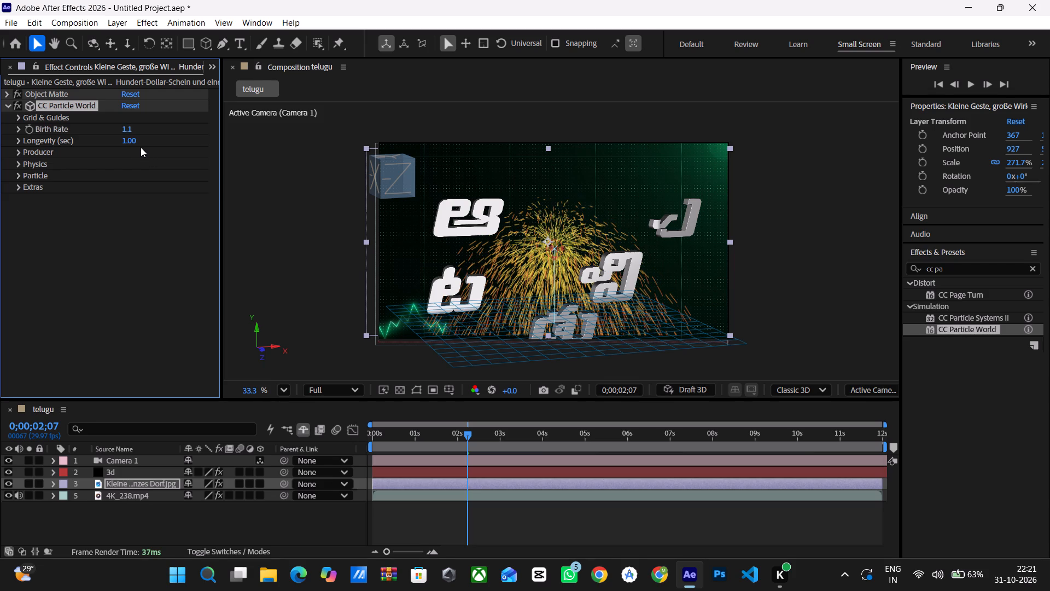
Set CC Particle World's Longevity to 8 seconds.
drag(128, 140, 159, 160)
drag(159, 160, 165, 163)
drag(124, 140, 138, 152)
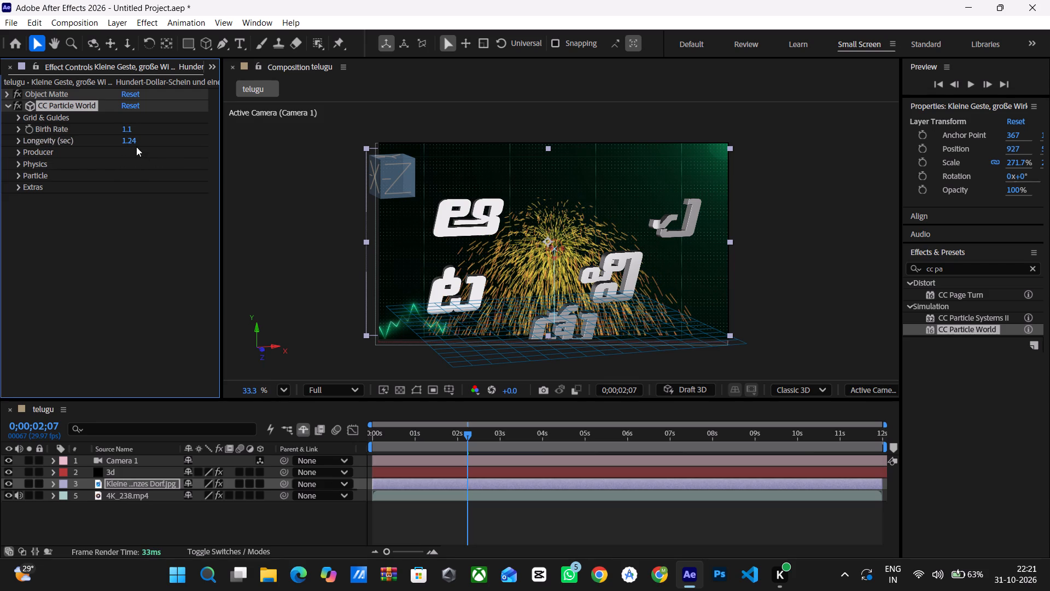
click(130, 141)
key(8)
key(Return)
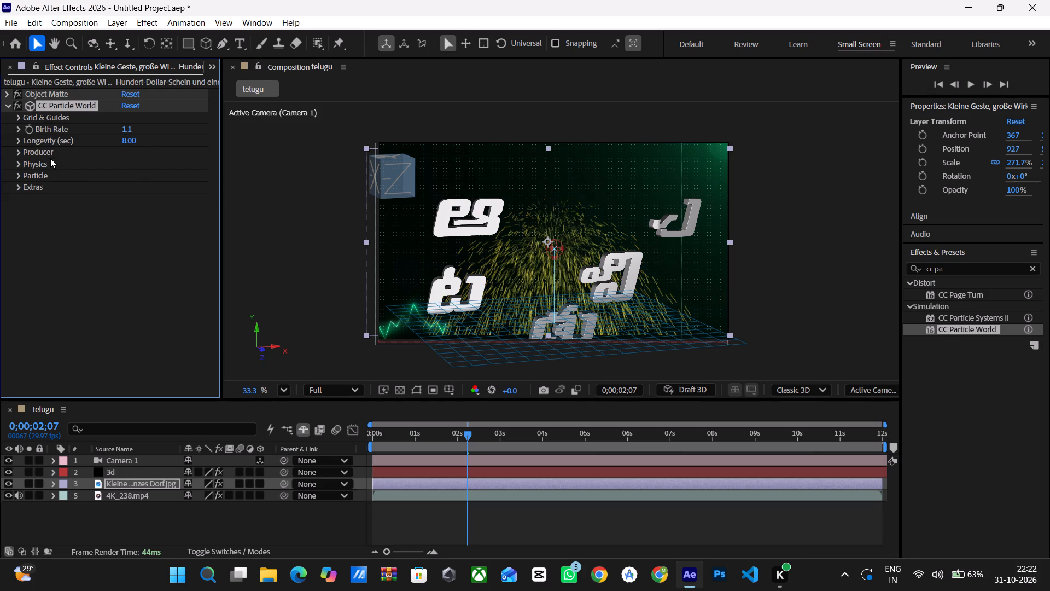
Raise CC Particle World's producer above the frame by setting its Position Y to about -1.82.
click(19, 139)
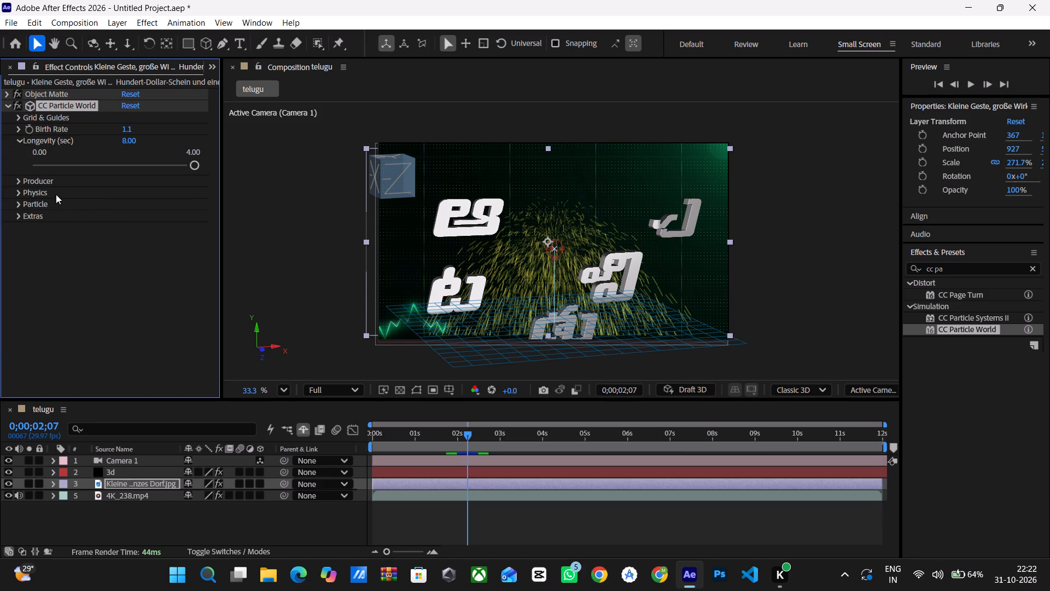
click(19, 177)
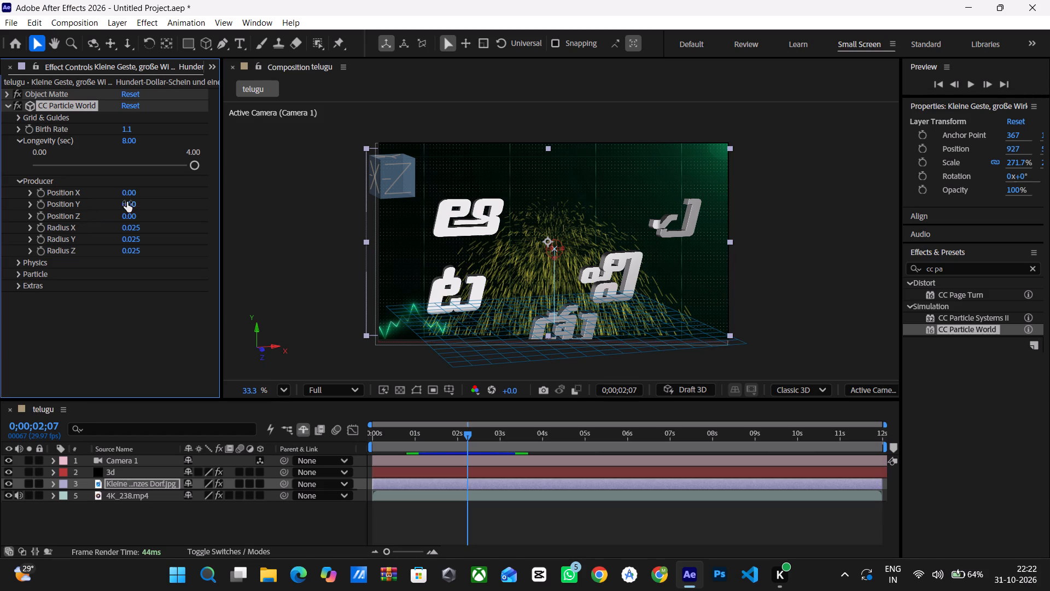
drag(127, 202, 102, 208)
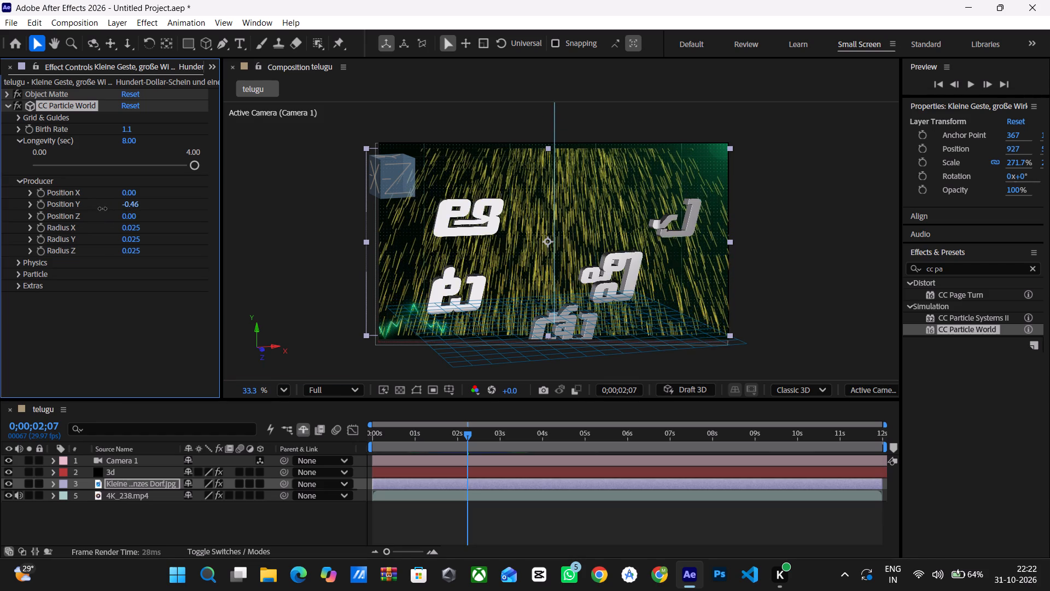
drag(102, 208, 68, 213)
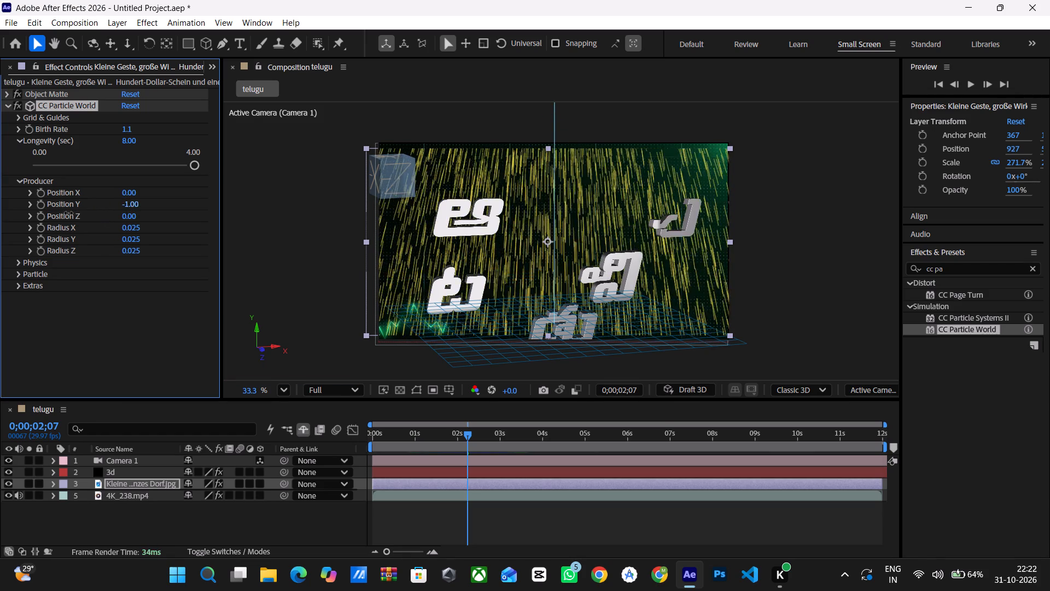
drag(68, 213, 1, 211)
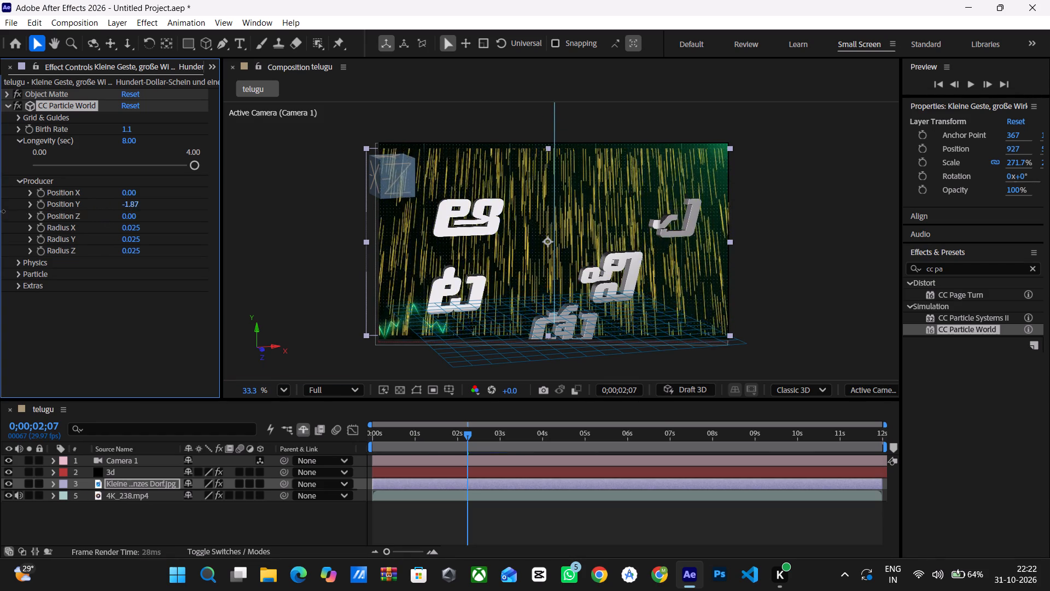
drag(1, 211, 16, 223)
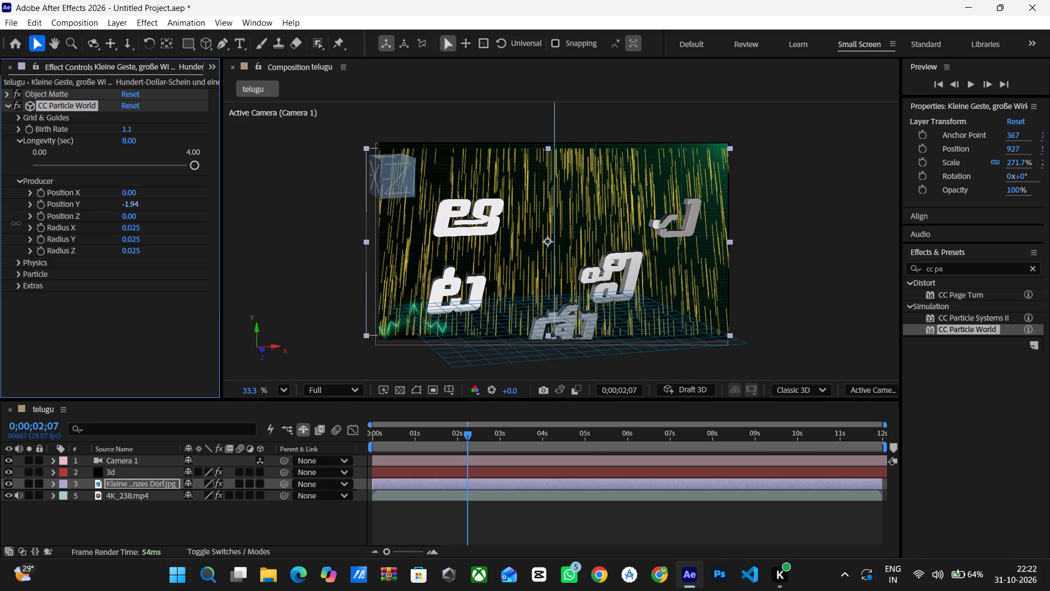
drag(16, 223, 28, 231)
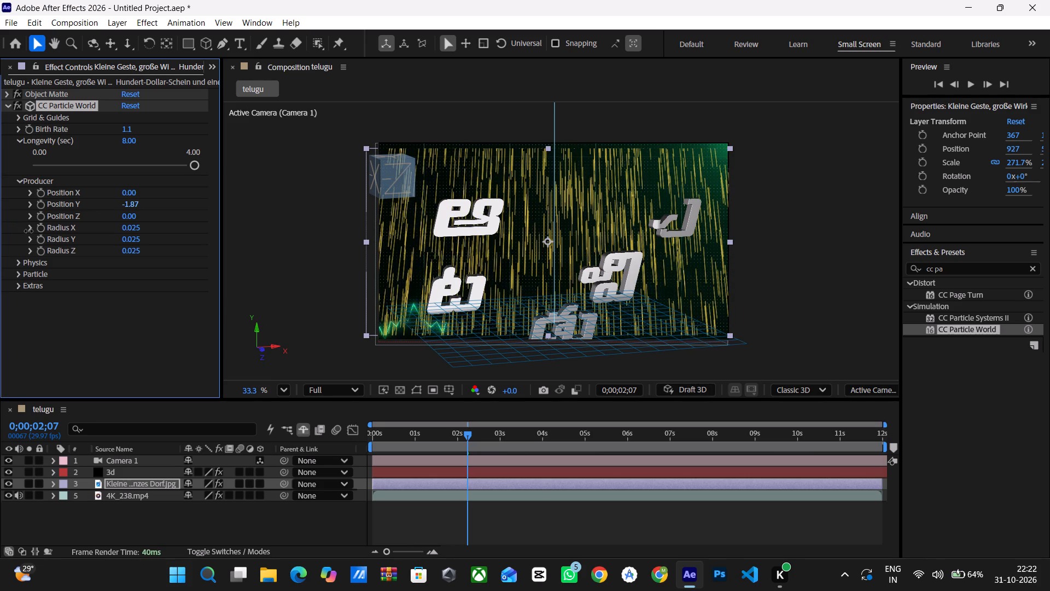
drag(28, 231, 34, 236)
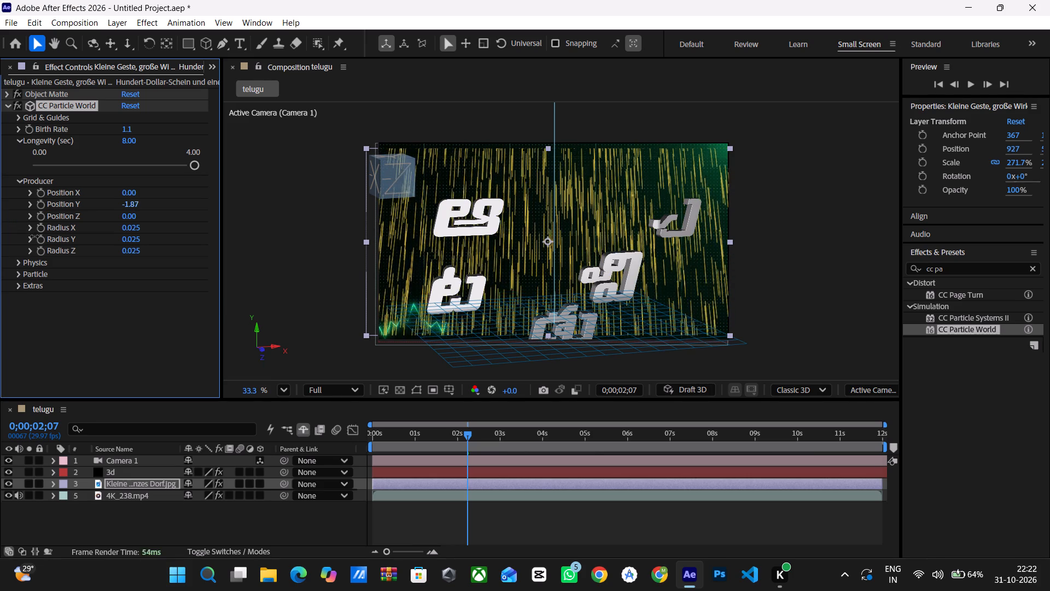
drag(34, 236, 58, 245)
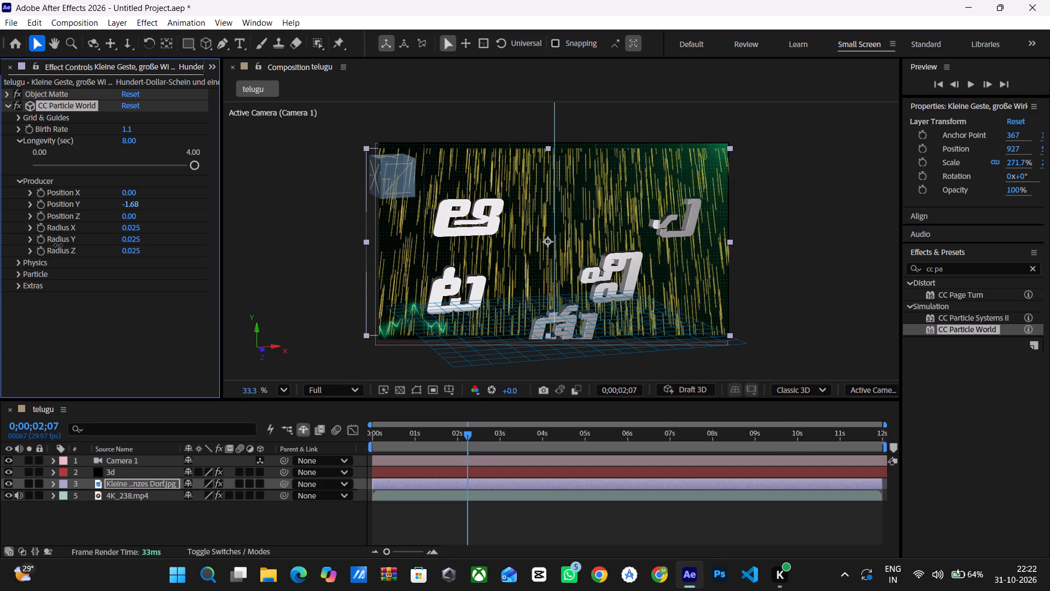
drag(58, 245, 86, 247)
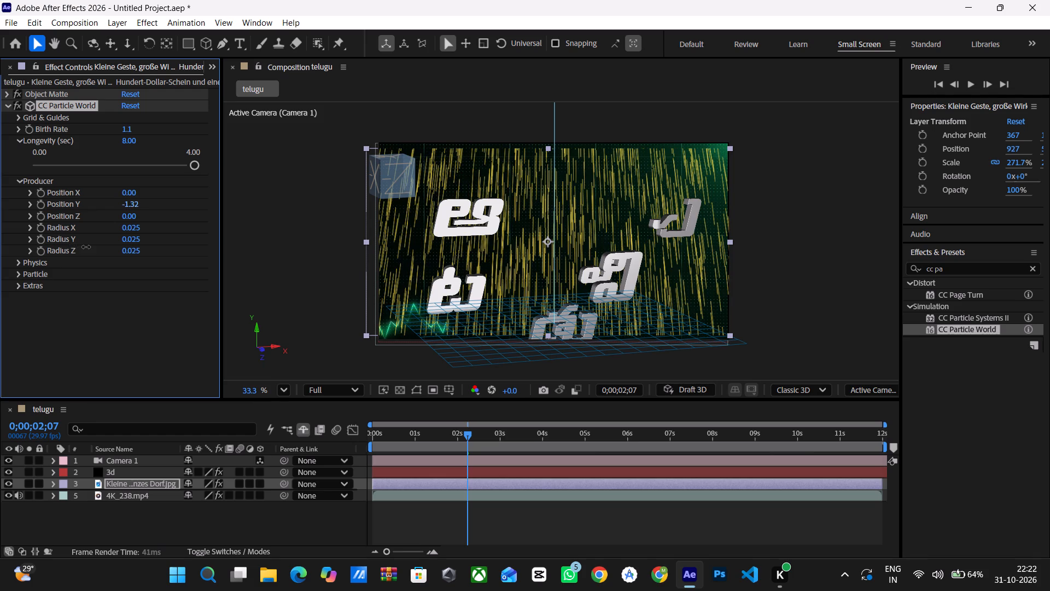
drag(86, 247, 43, 244)
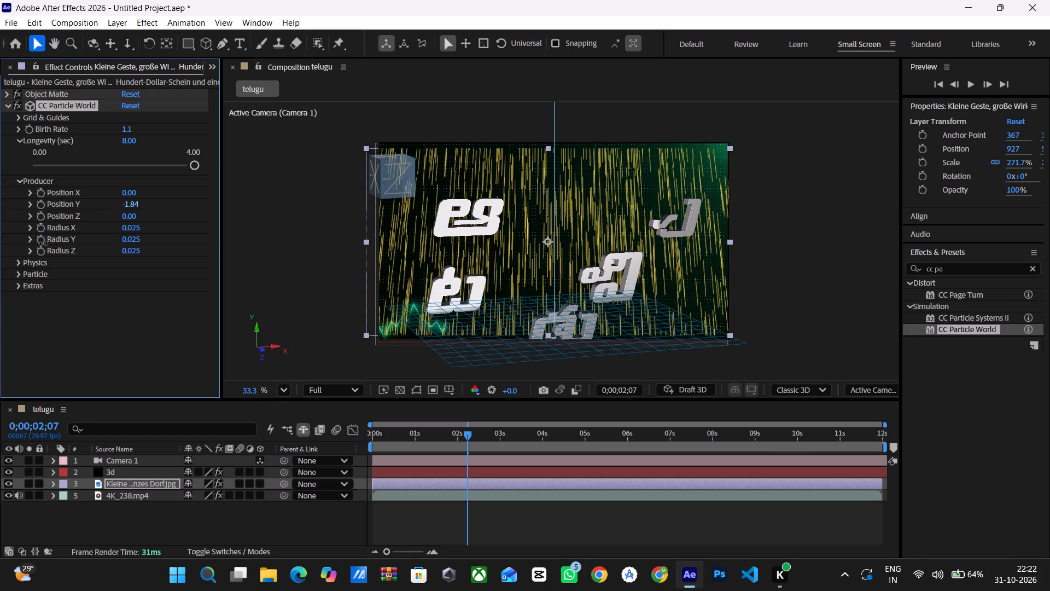
drag(43, 244, 4, 238)
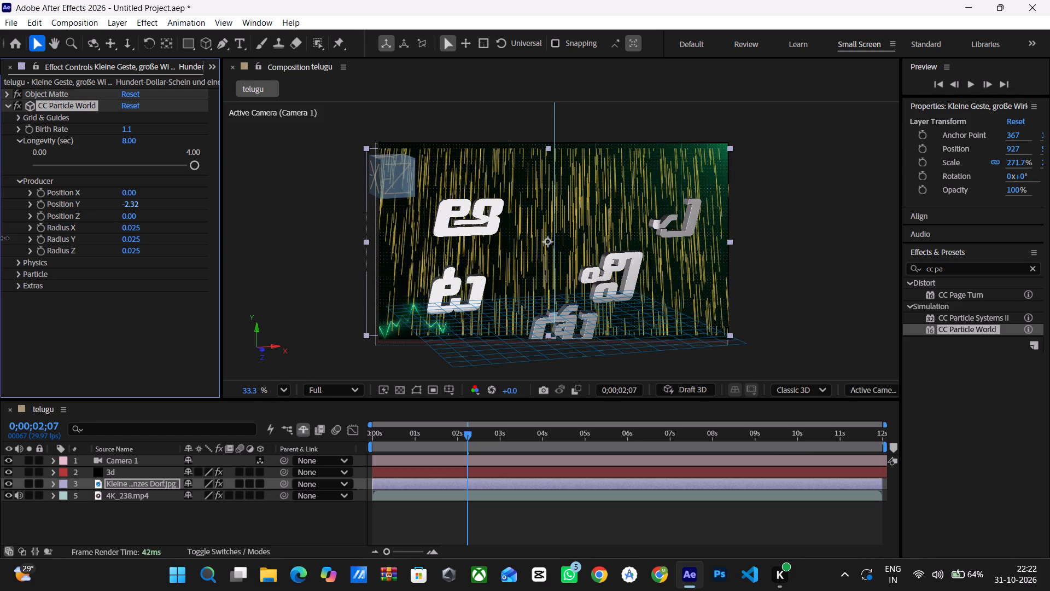
drag(4, 238, 0, 230)
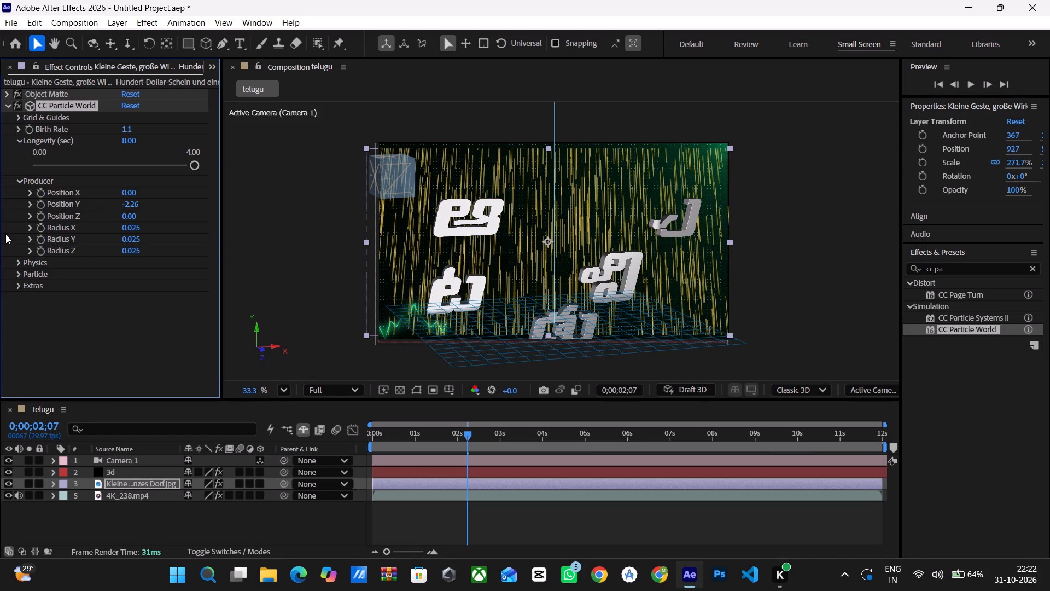
drag(129, 203, 166, 235)
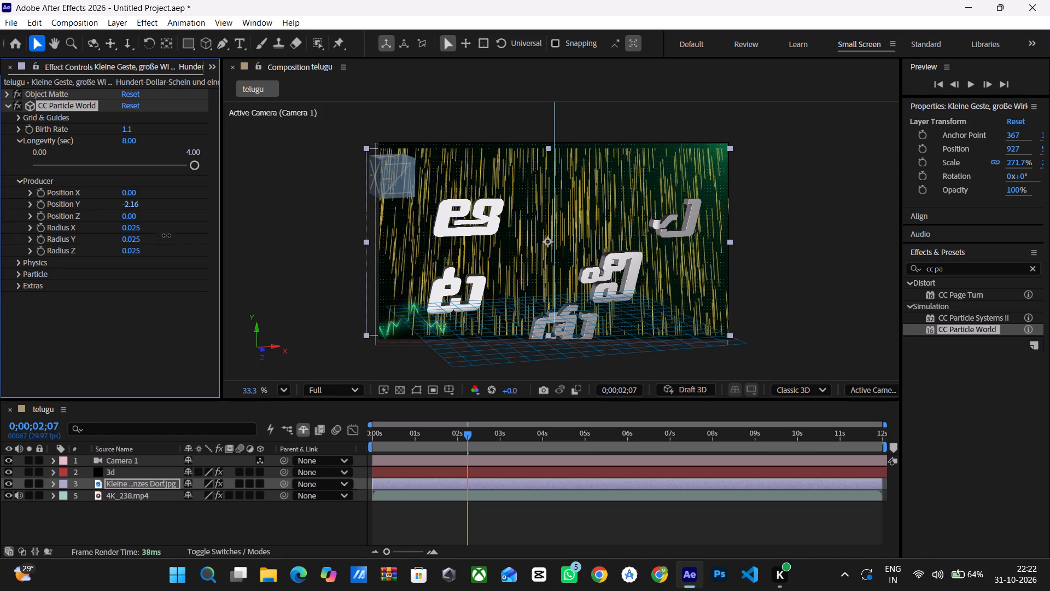
drag(166, 235, 249, 261)
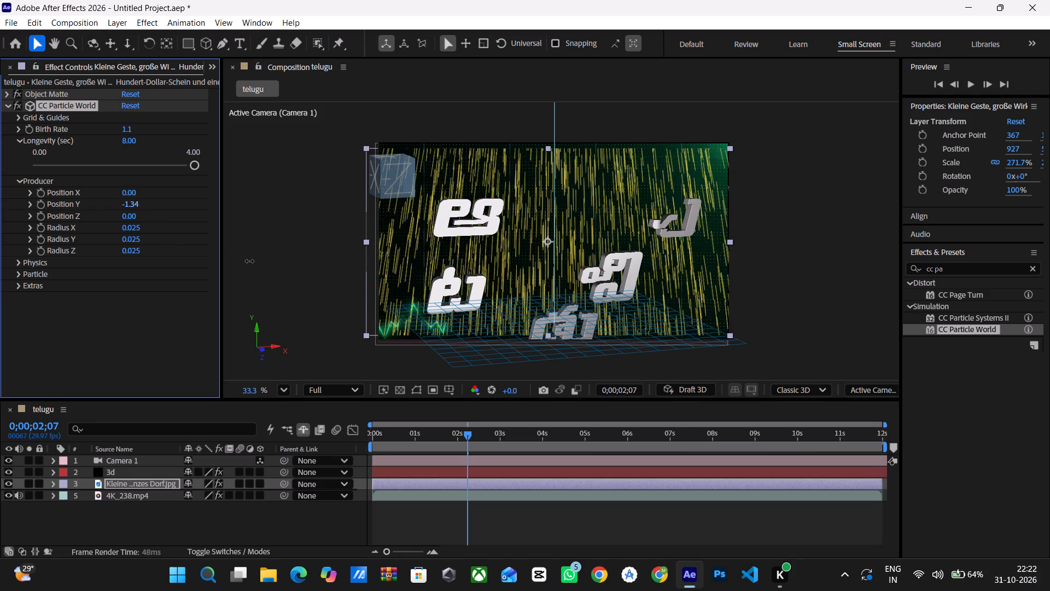
drag(249, 261, 213, 257)
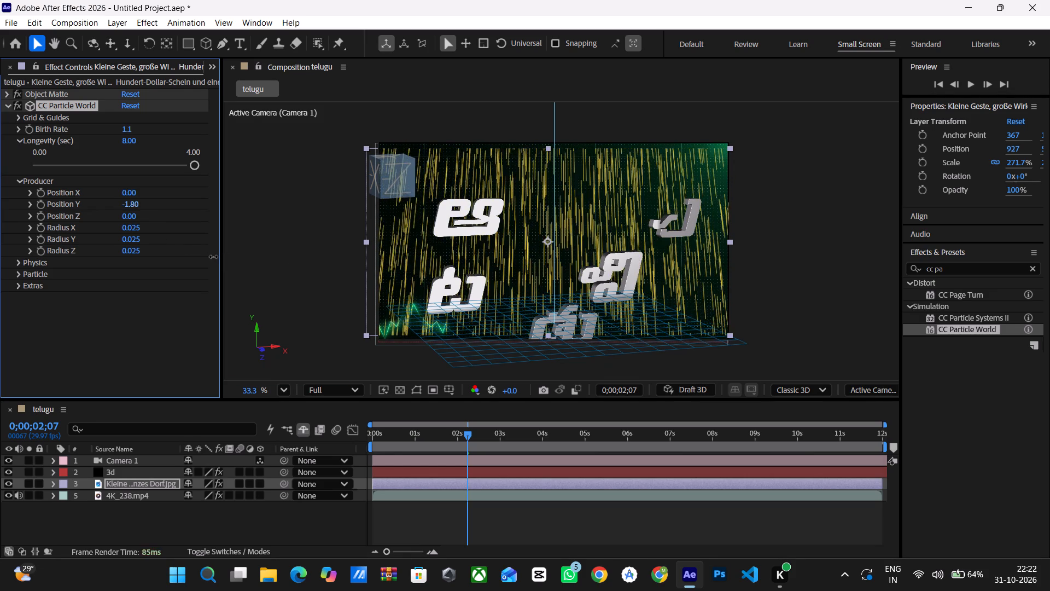
drag(213, 257, 213, 257)
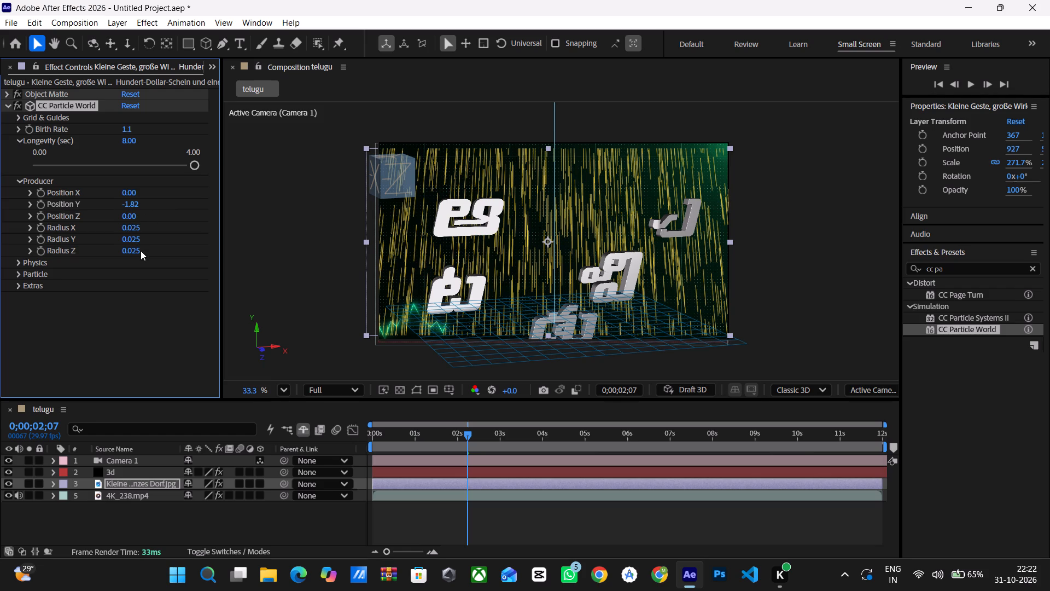
Set the Gravity in CC Particle World's Physics settings to about 0.36.
click(18, 263)
scroll(59, 262, down, 3)
scroll(83, 224, down, 4)
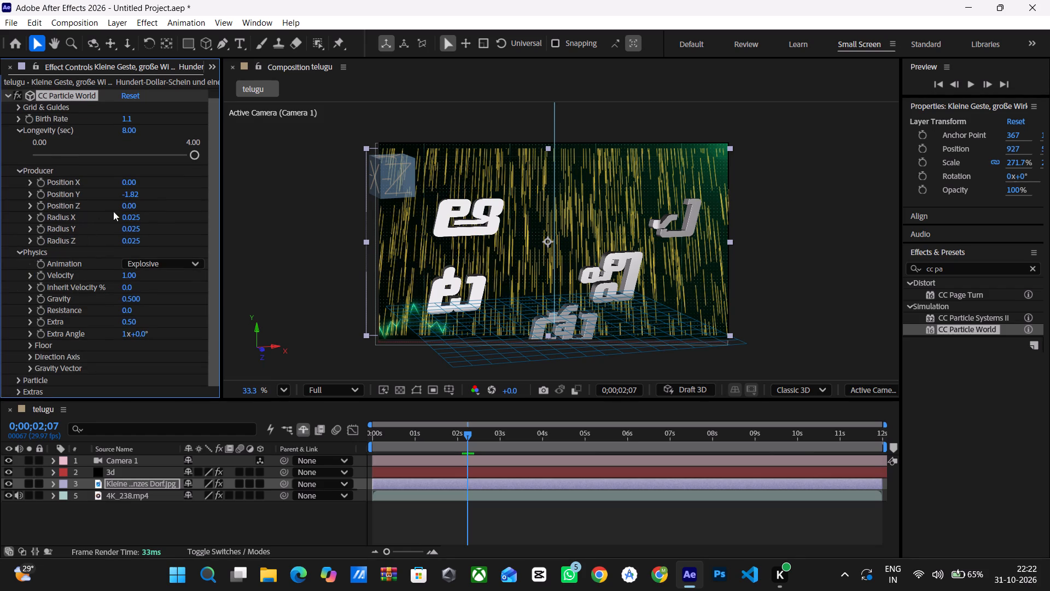
scroll(127, 203, down, 5)
scroll(115, 284, up, 2)
scroll(115, 292, down, 6)
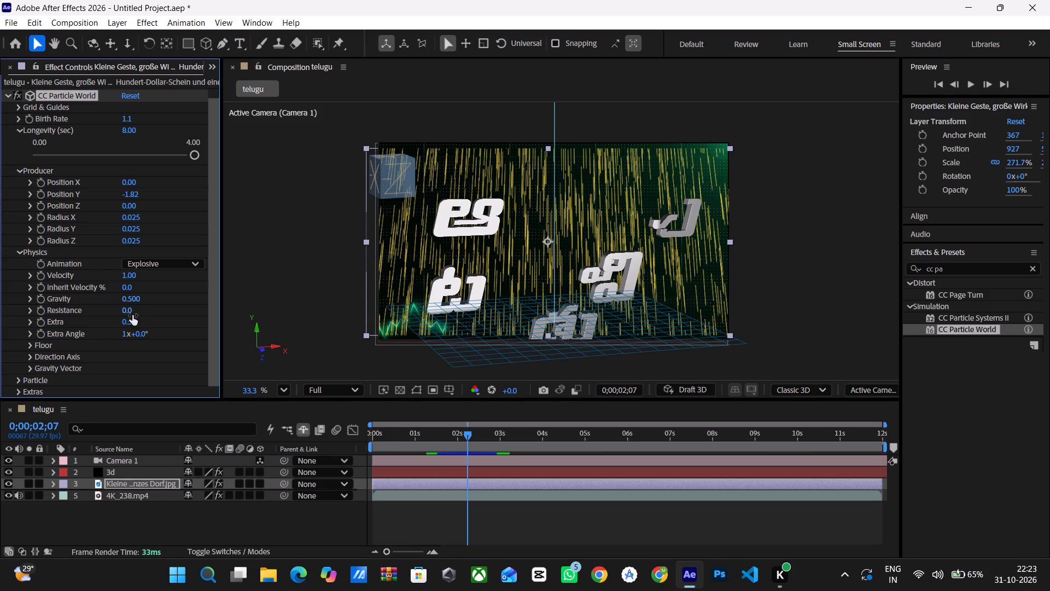
drag(132, 300, 179, 316)
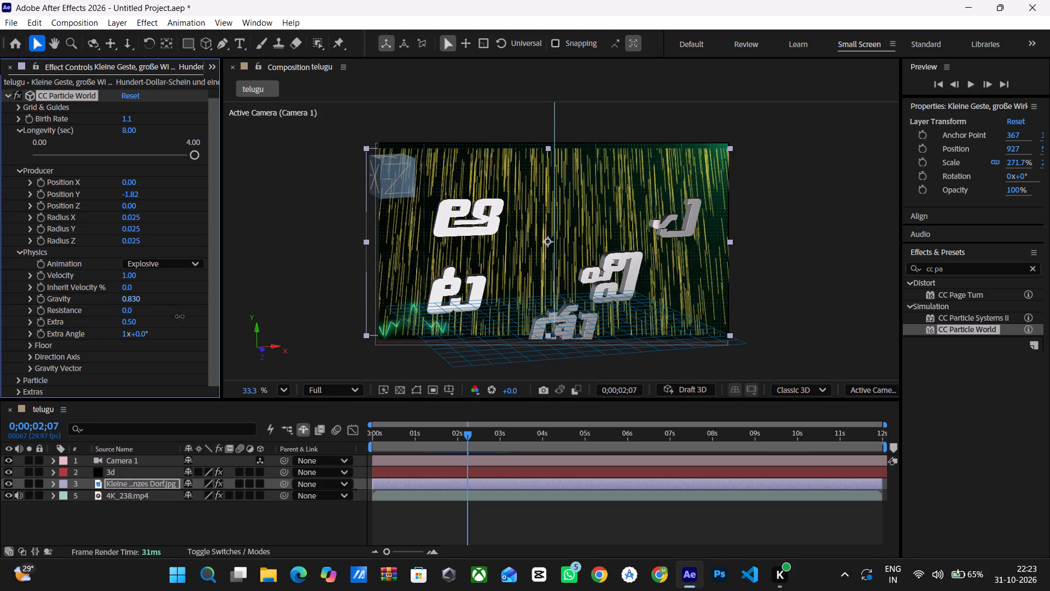
drag(179, 316, 138, 315)
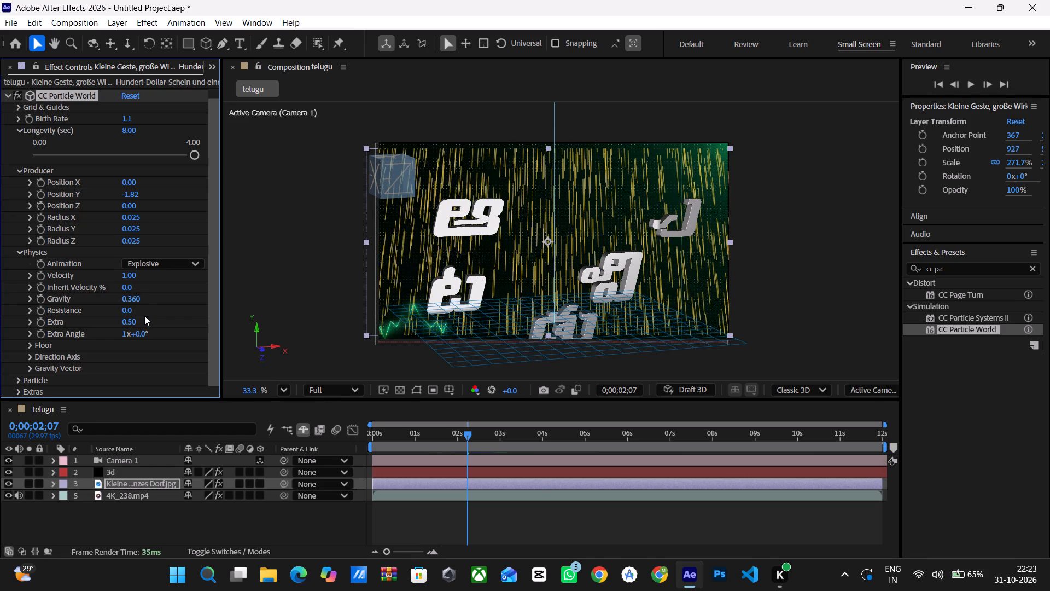
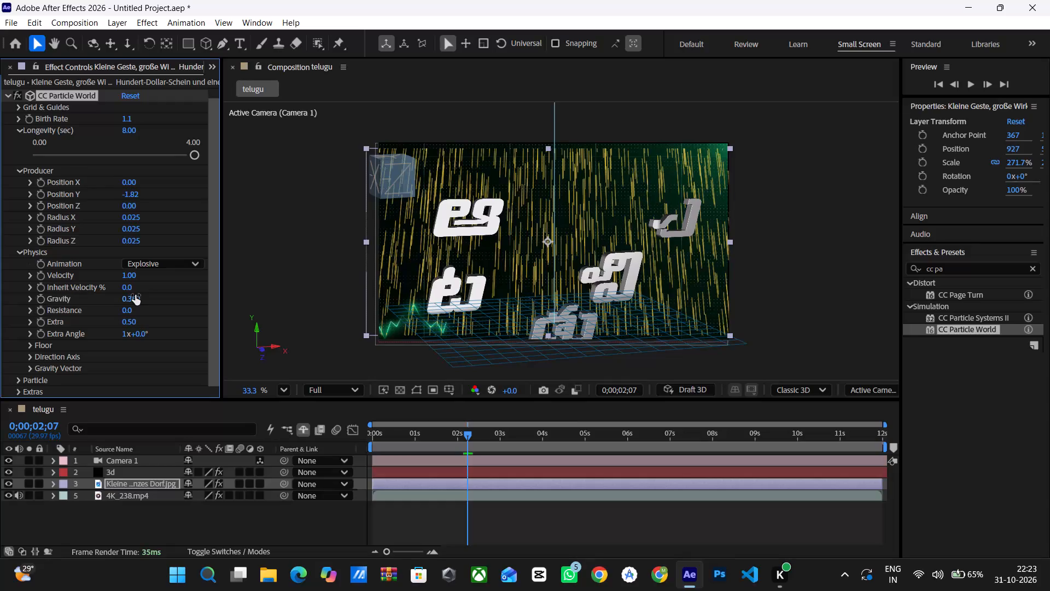
Lower the Gravity in CC Particle World's Physics settings to 0.010.
drag(134, 302, 65, 296)
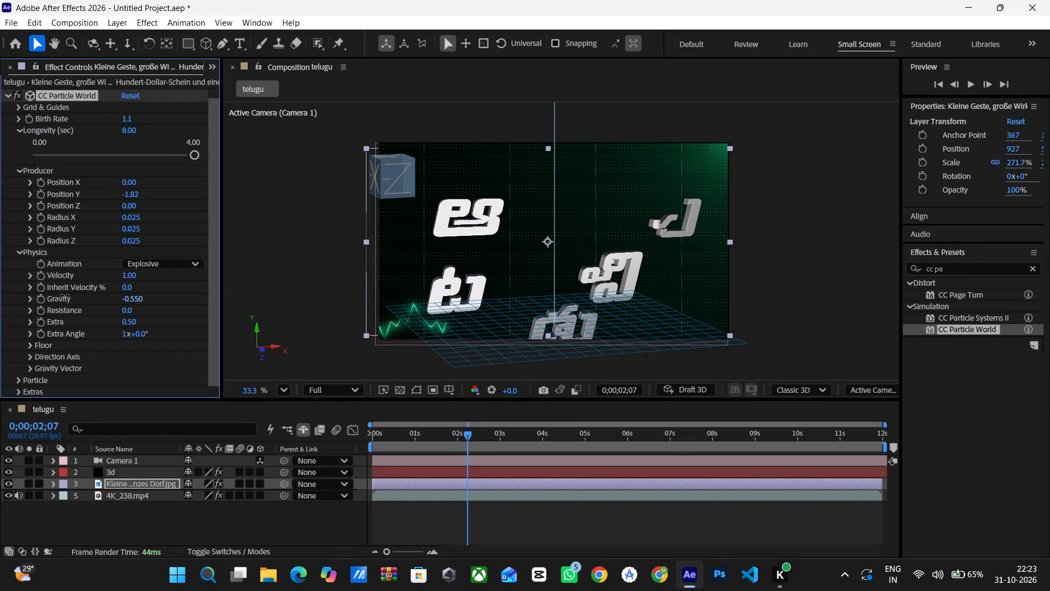
drag(65, 296, 138, 326)
drag(138, 326, 133, 325)
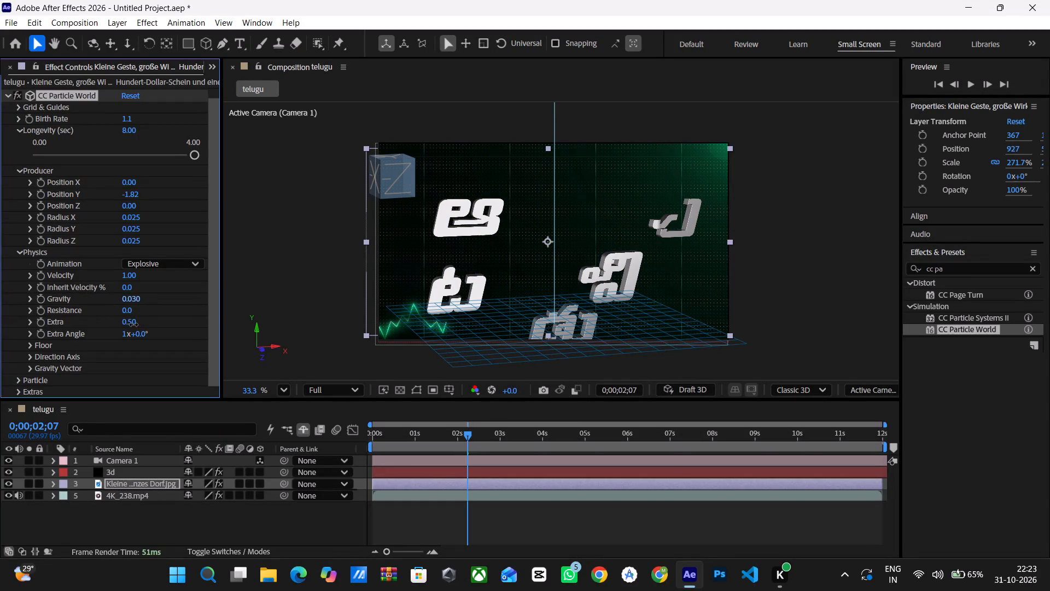
drag(133, 325, 133, 324)
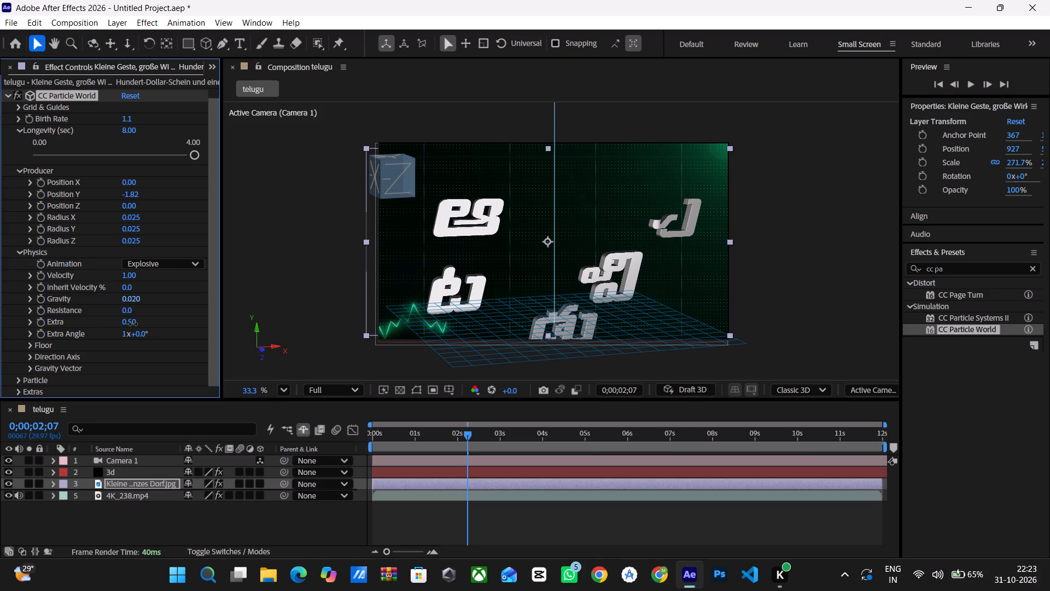
drag(133, 324, 131, 323)
Change CC Particle World's Particle Type to Textured QuadPolygon.
scroll(144, 339, down, 5)
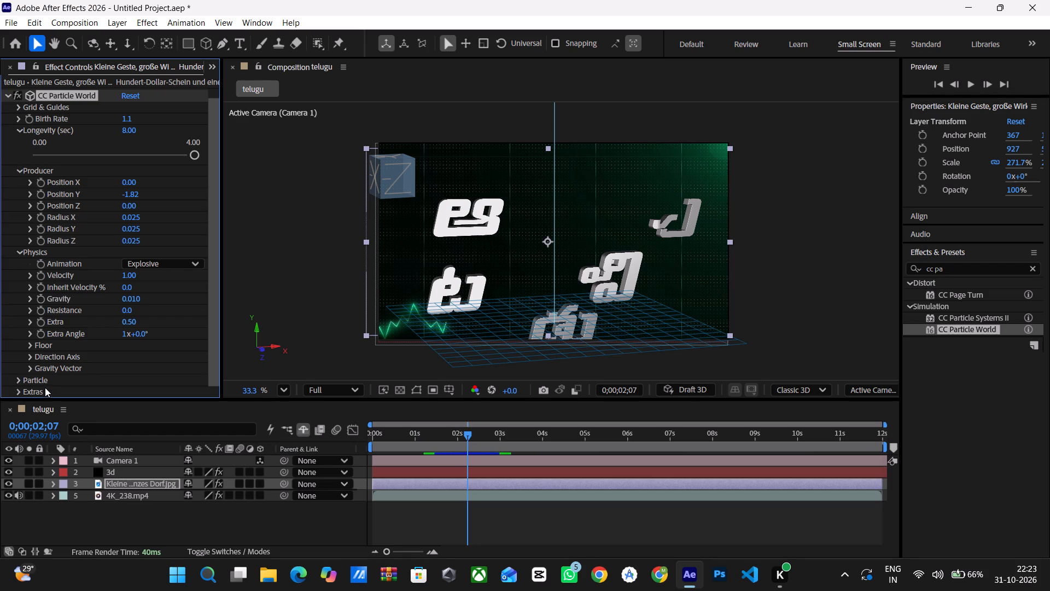
click(16, 378)
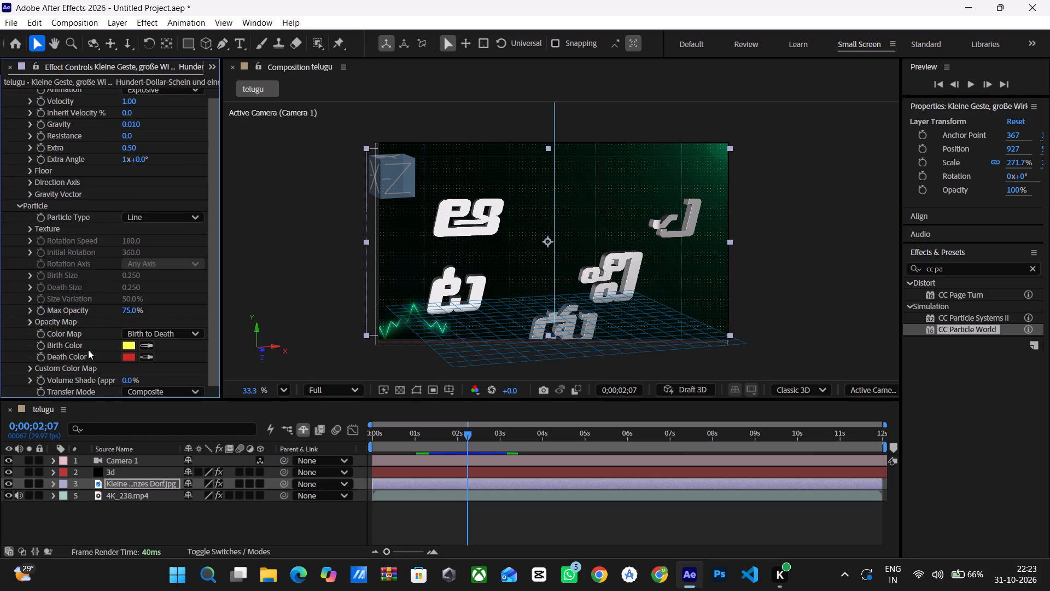
scroll(88, 349, down, 6)
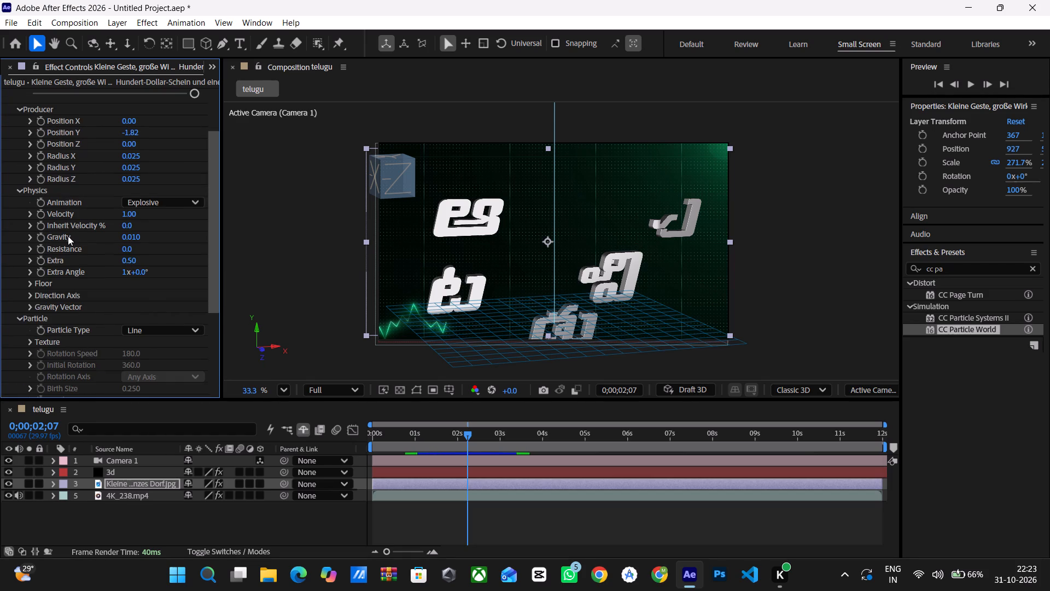
scroll(67, 235, up, 2)
scroll(67, 235, down, 3)
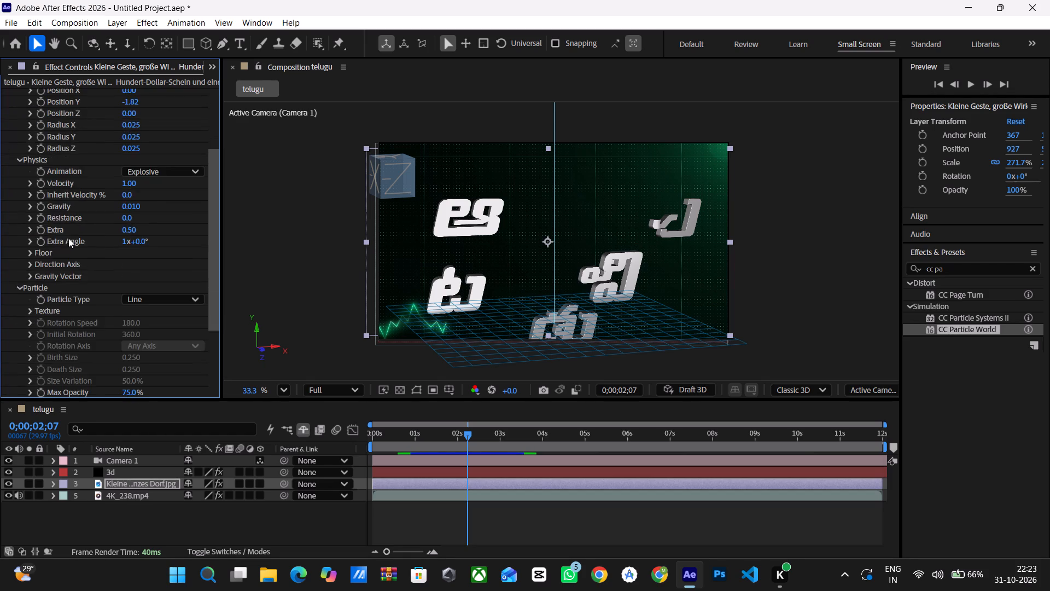
scroll(70, 236, down, 5)
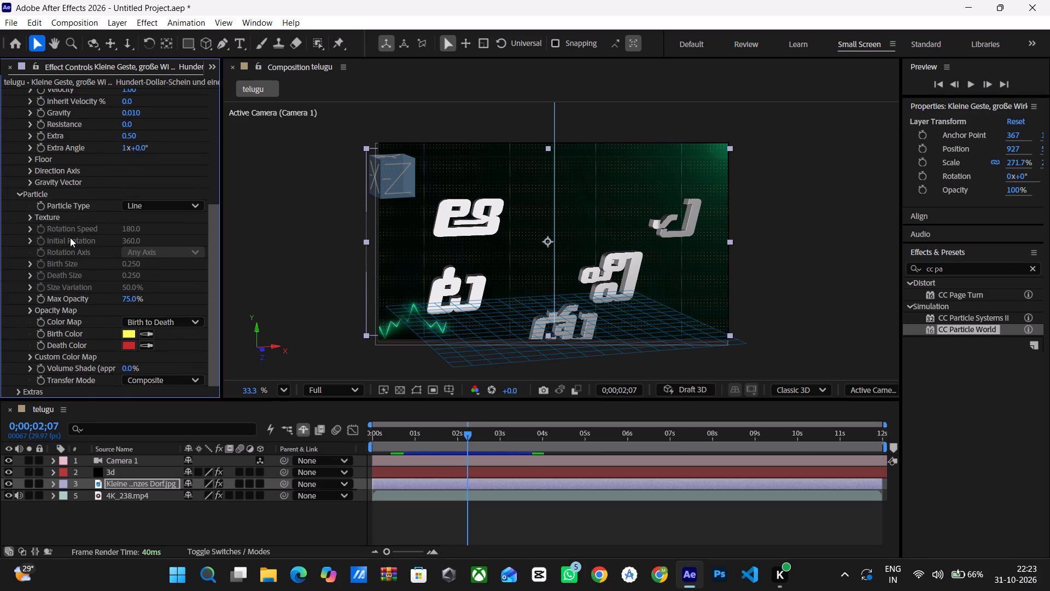
click(189, 207)
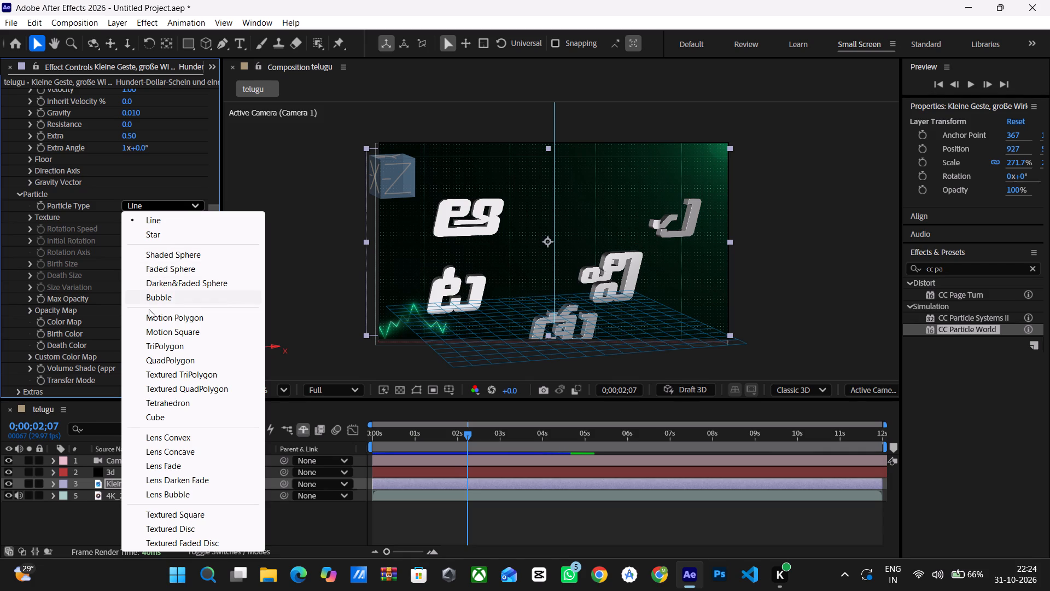
click(180, 392)
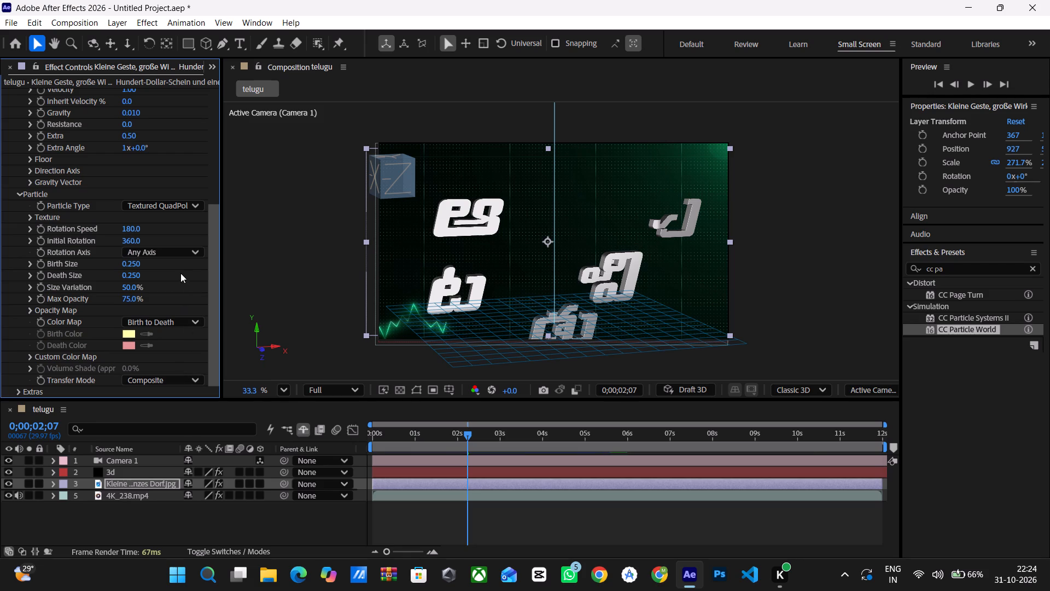
Assign the banknote layer, 3. Kleine Geste, as the Texture Layer for the particles.
scroll(182, 265, down, 2)
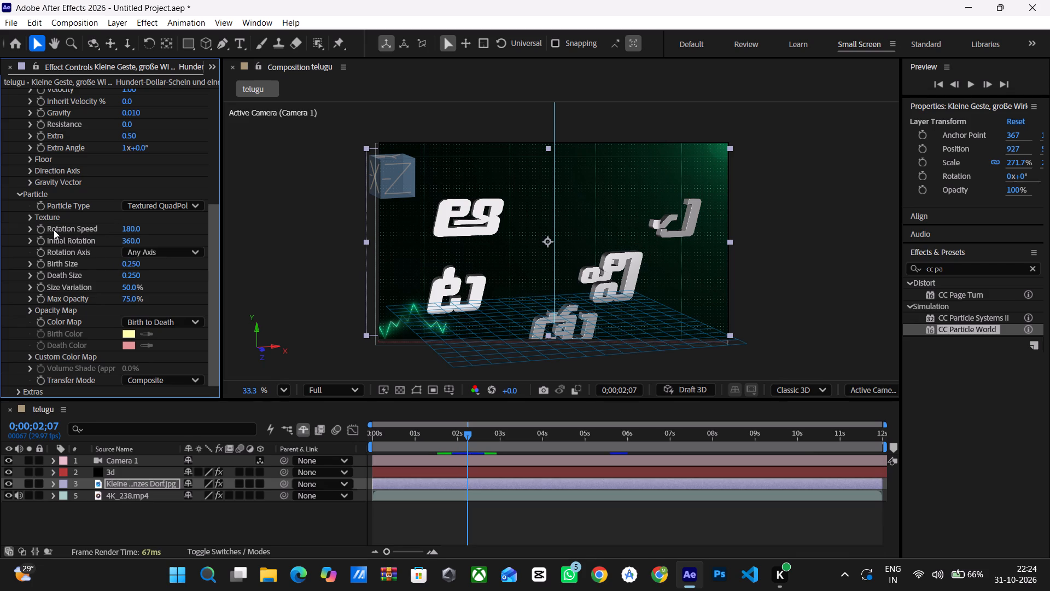
click(32, 218)
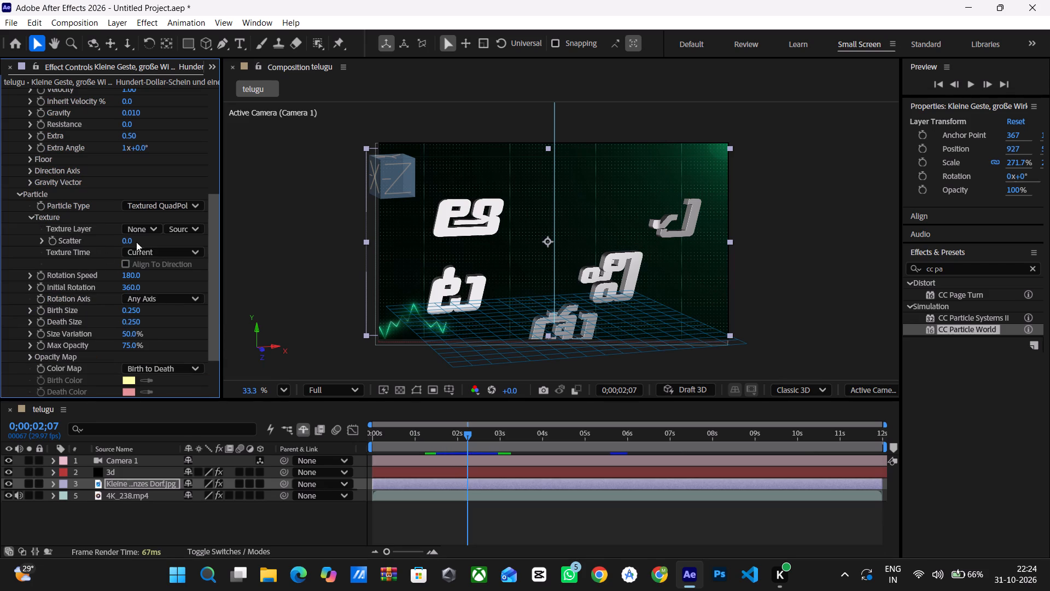
click(144, 230)
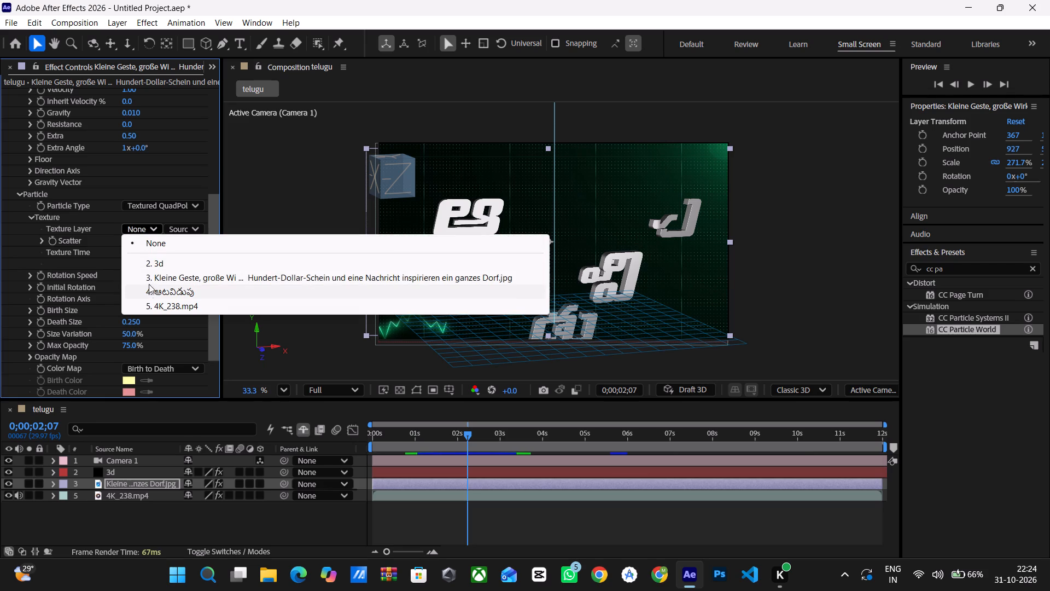
click(149, 276)
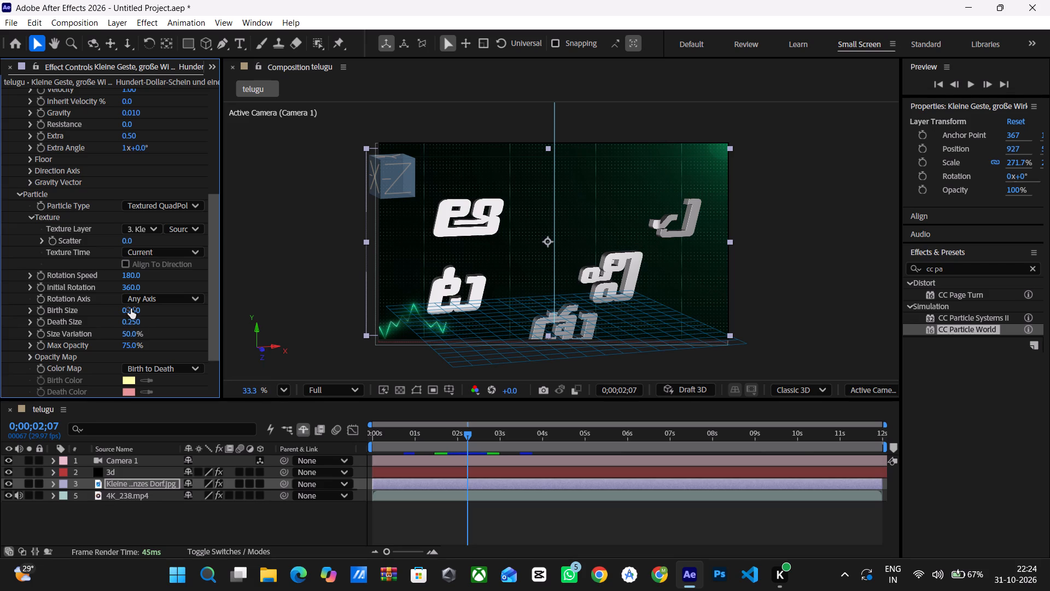
Set the particles' Birth Size to 2.000.
drag(131, 308, 144, 324)
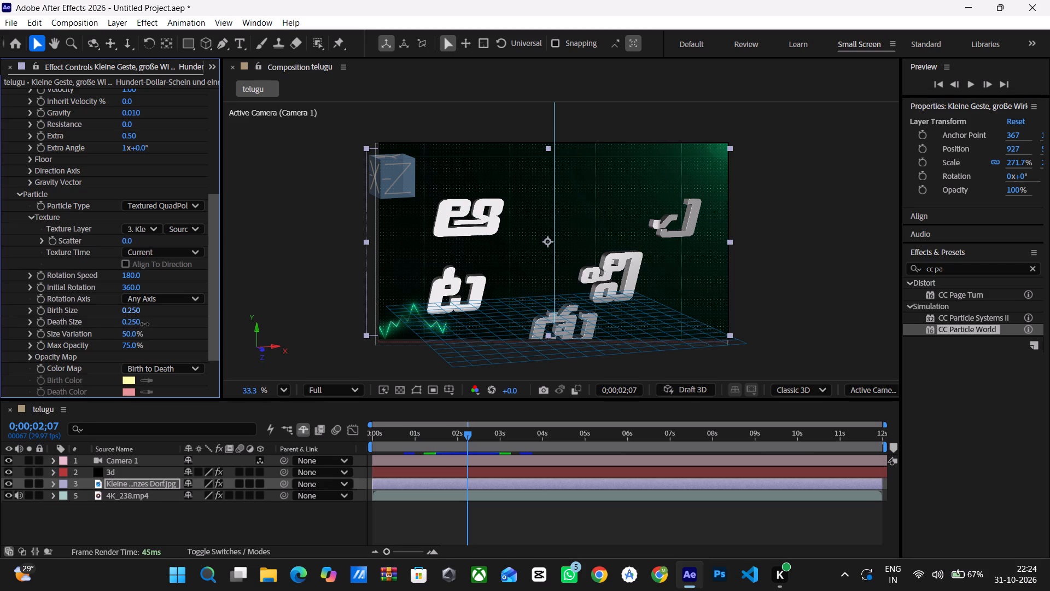
drag(144, 324, 343, 347)
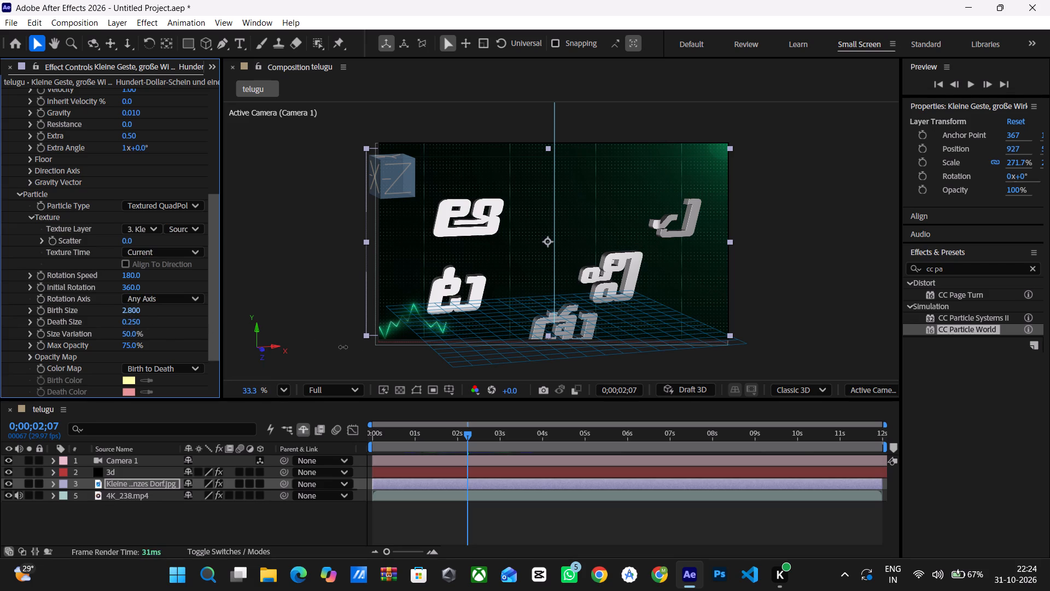
drag(343, 347, 296, 345)
drag(296, 345, 285, 342)
drag(285, 342, 282, 341)
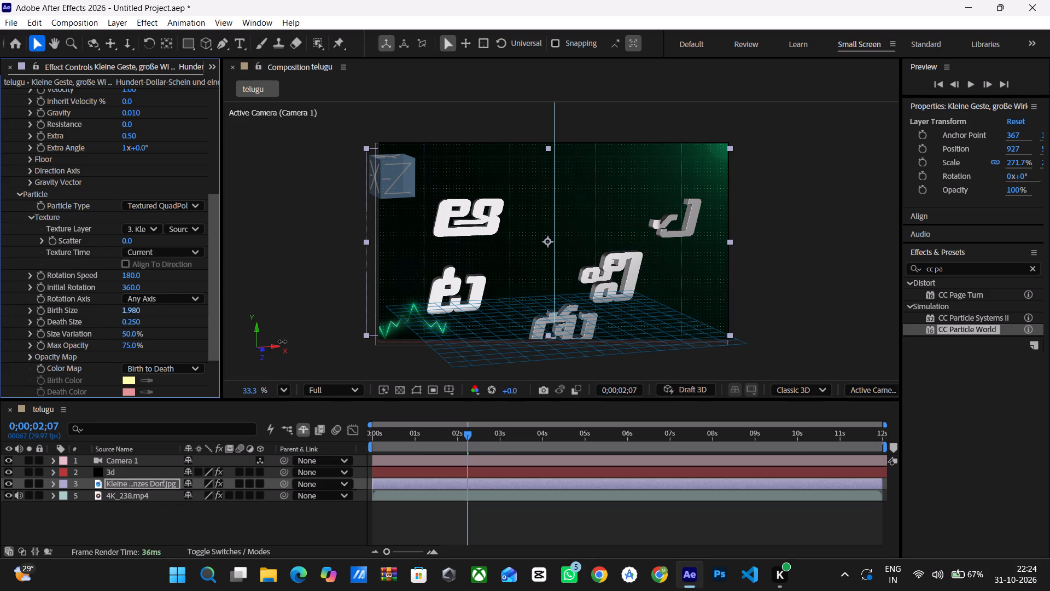
drag(282, 341, 285, 344)
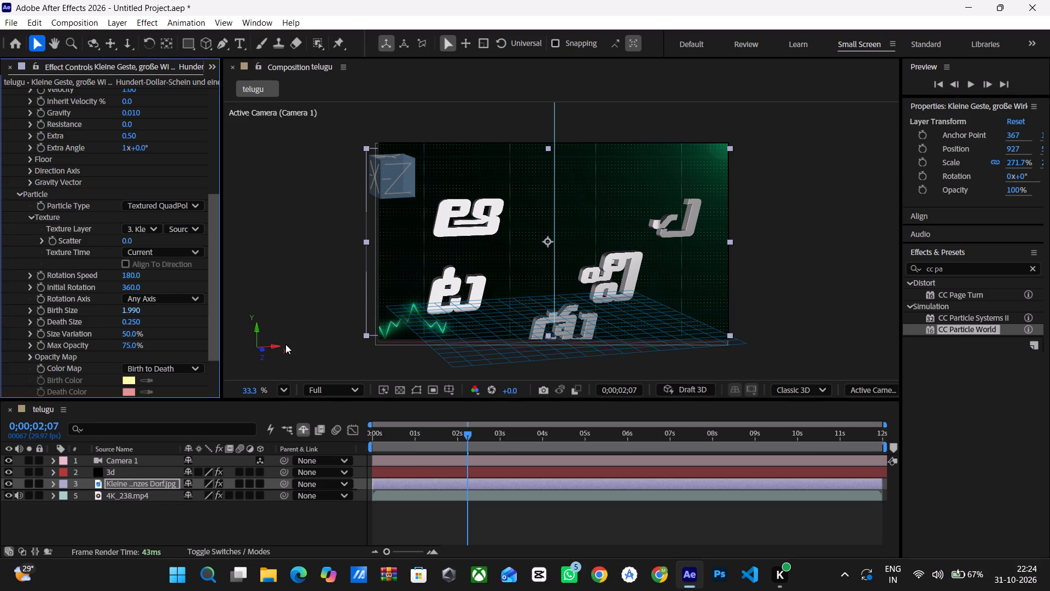
click(285, 344)
drag(132, 312, 138, 318)
drag(131, 310, 135, 314)
drag(135, 314, 135, 316)
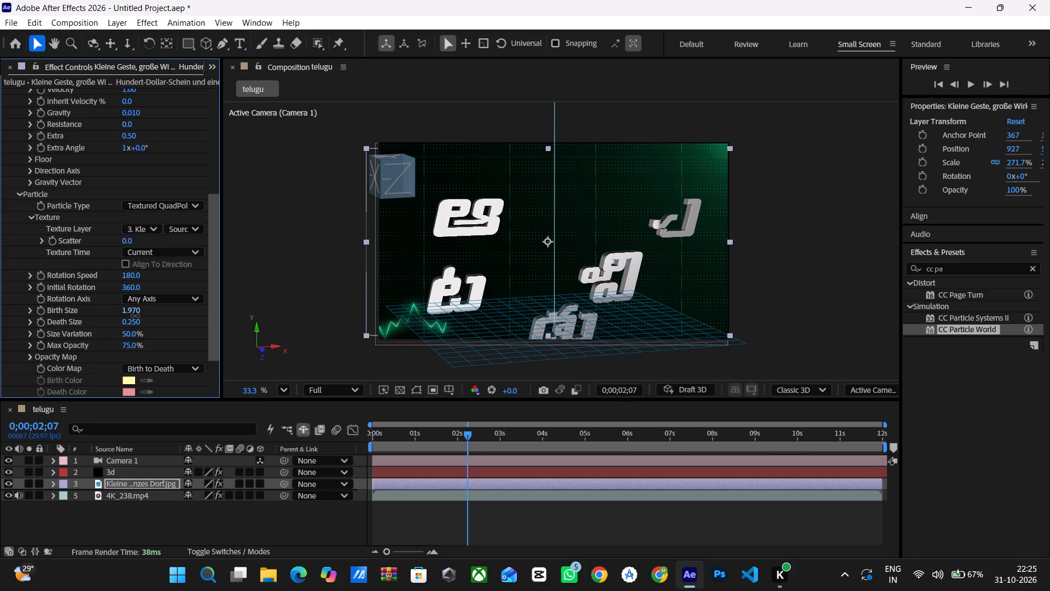
drag(135, 316, 140, 318)
Set the particles' Death Size to 1.000.
drag(129, 322, 189, 337)
drag(189, 337, 198, 341)
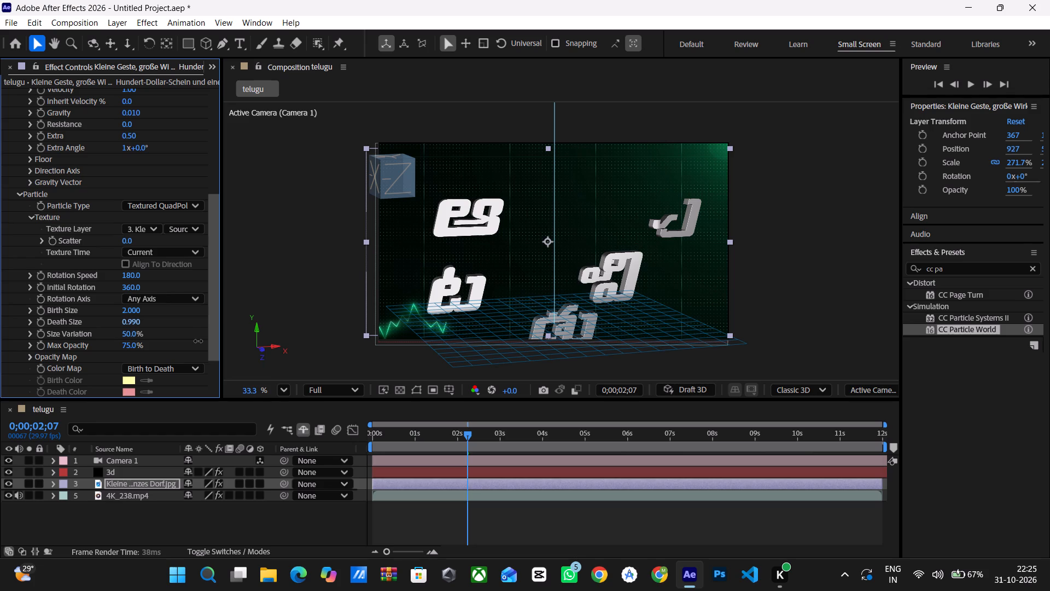
drag(198, 341, 201, 344)
drag(201, 344, 201, 344)
click(133, 325)
Raise the particles' Max Opacity to 100%.
drag(129, 343, 140, 352)
drag(129, 346, 186, 357)
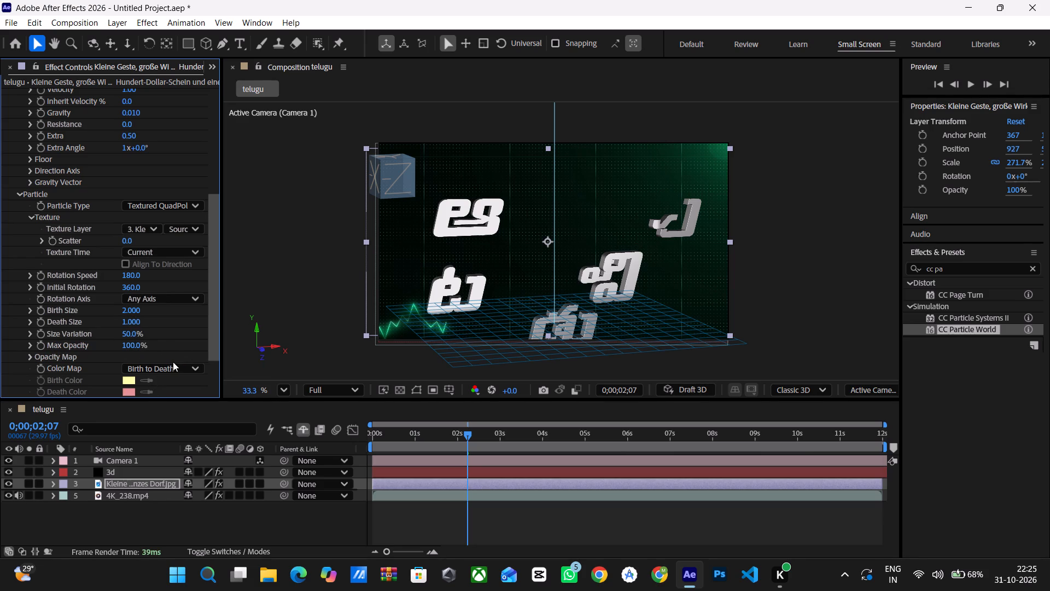
Preview the telugu composition from the first frame and scrub through it to examine the falling banknotes around the title.
scroll(172, 348, down, 3)
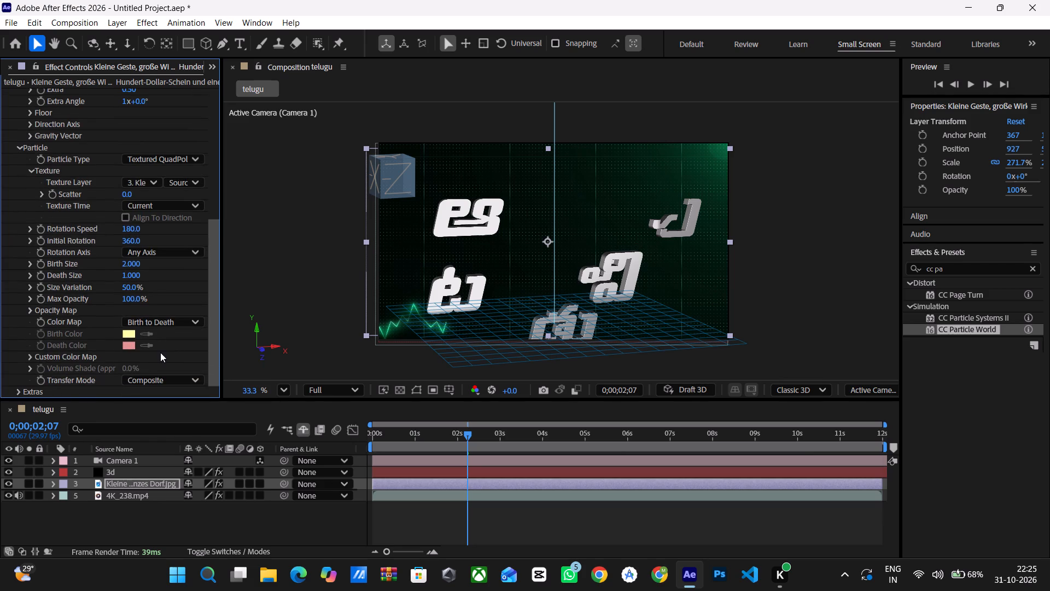
scroll(129, 361, down, 1)
scroll(195, 364, up, 2)
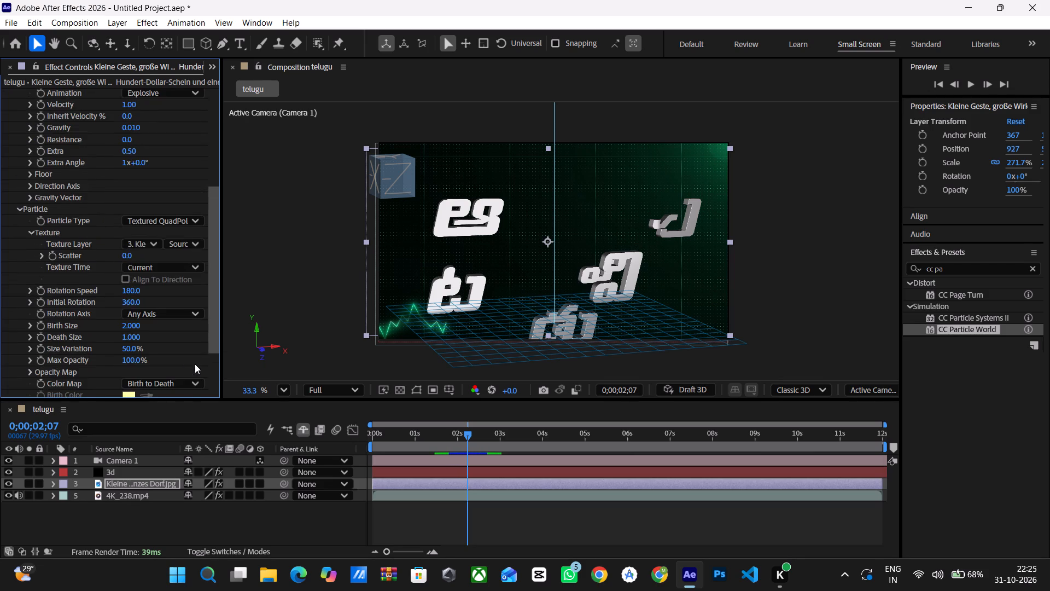
scroll(191, 364, up, 1)
drag(469, 438, 292, 433)
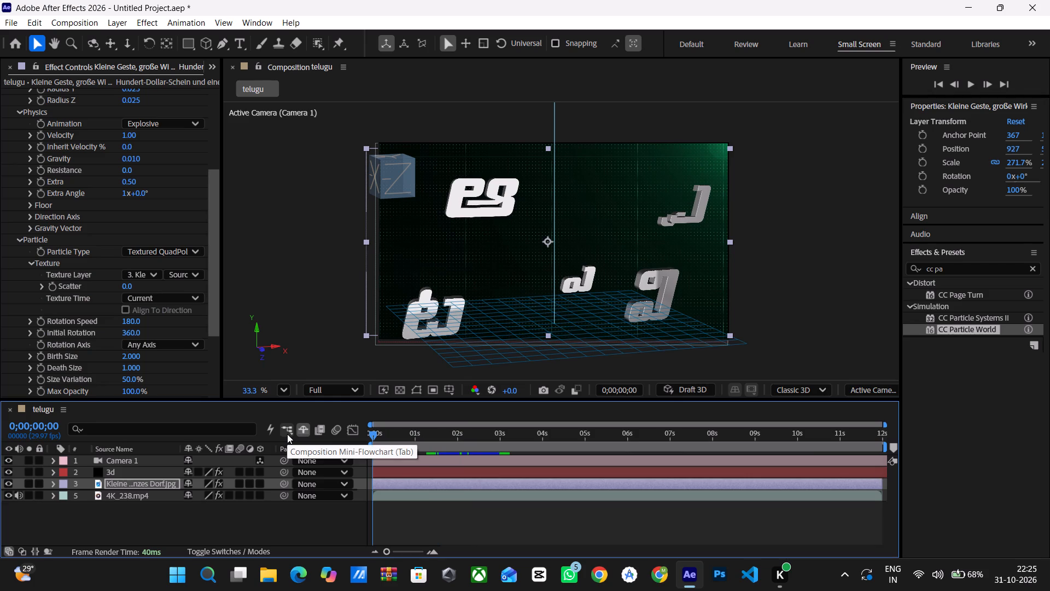
key(space)
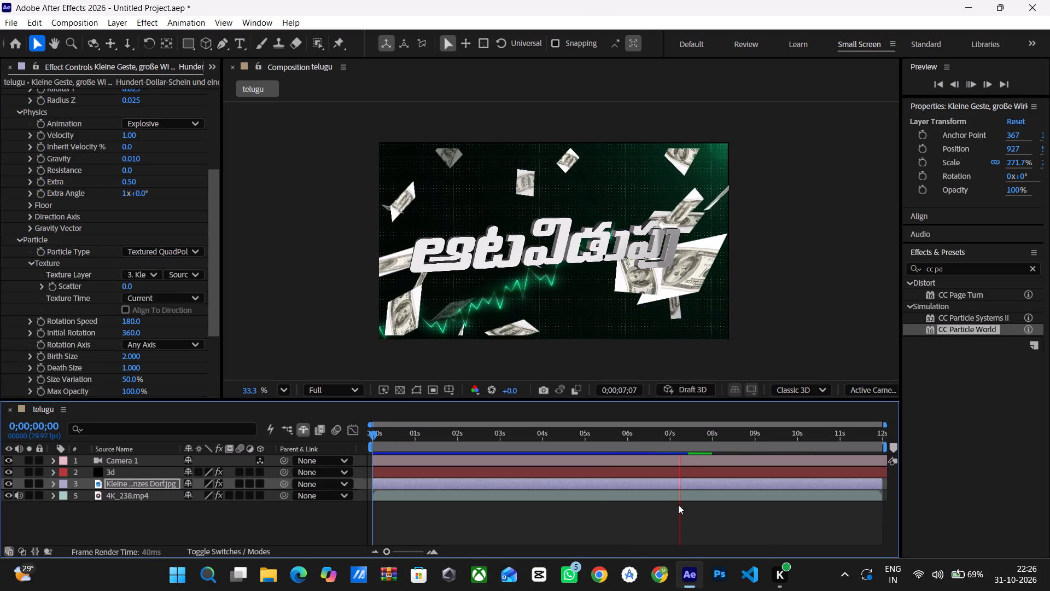
drag(680, 507, 562, 534)
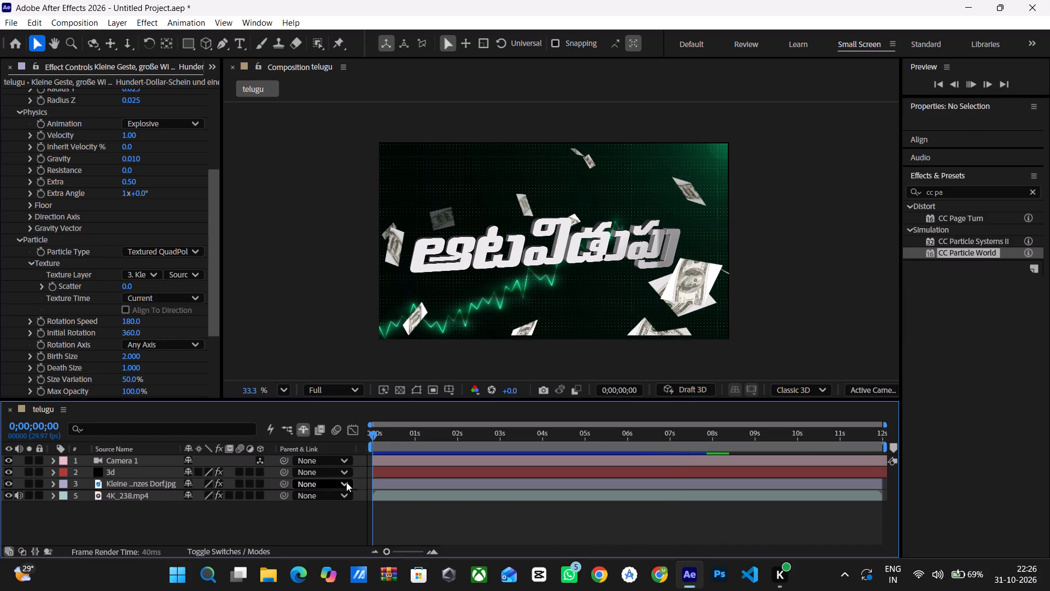
drag(370, 434, 541, 423)
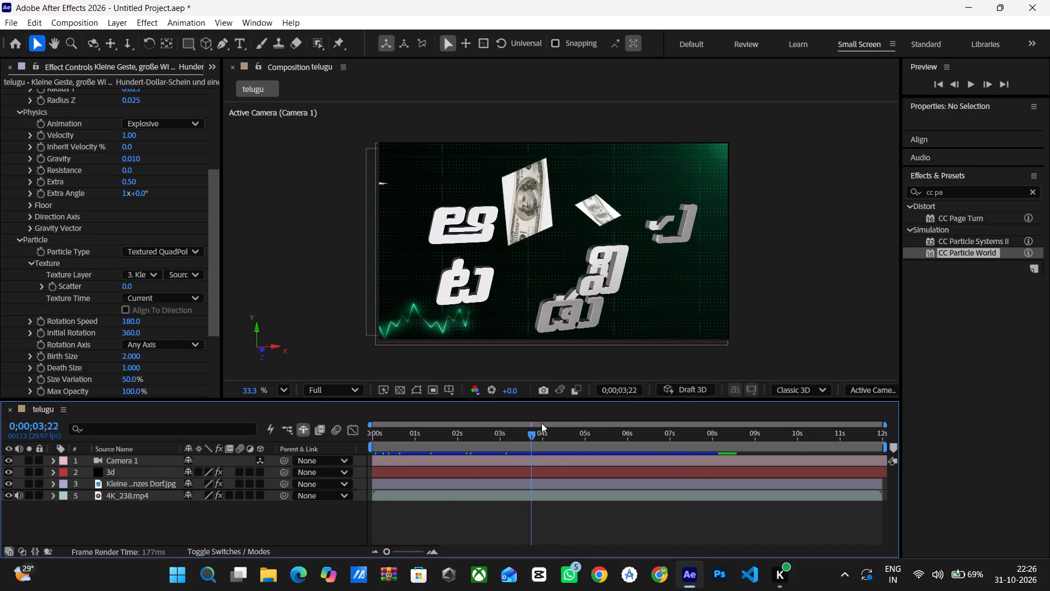
drag(541, 423, 824, 391)
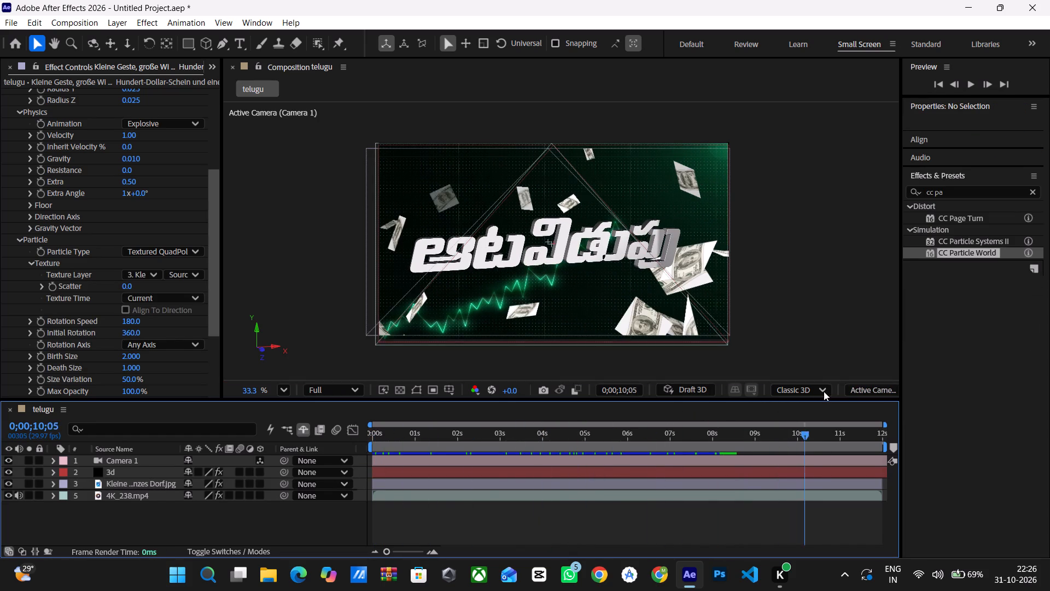
drag(824, 391, 279, 461)
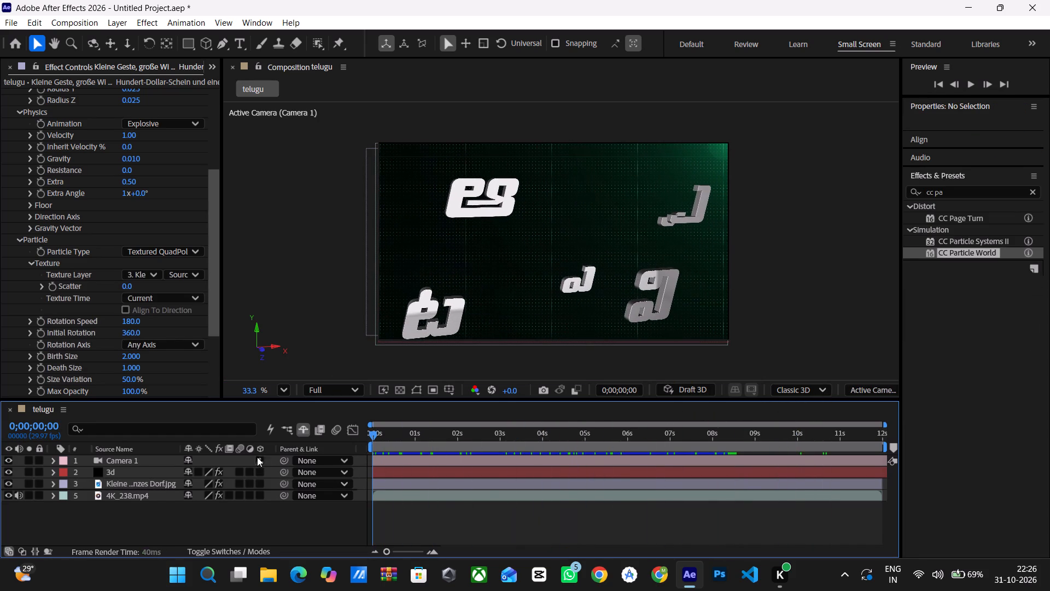
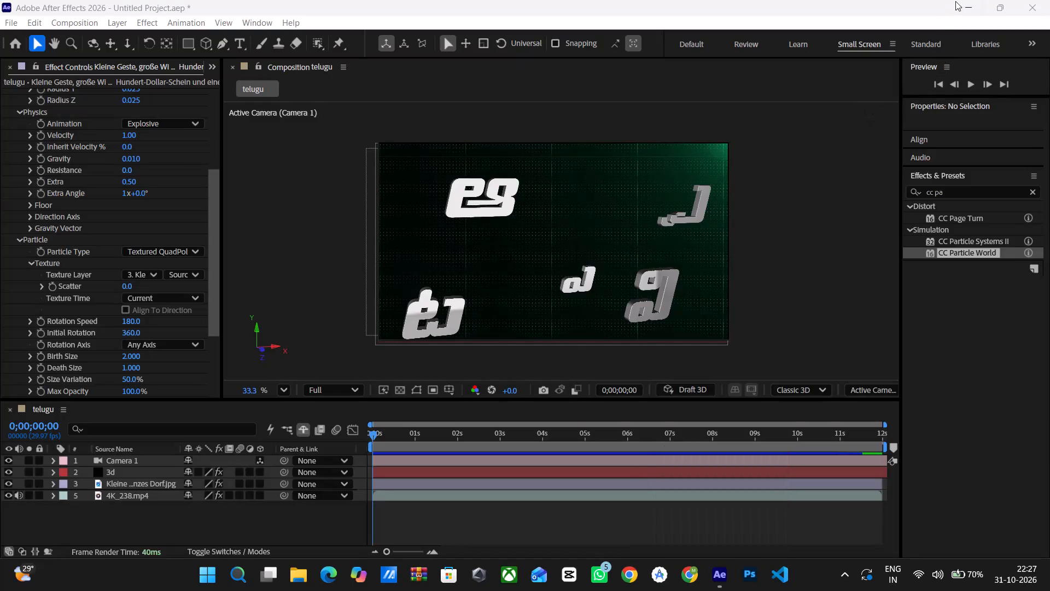
Minimize After Effects and launch the Kuro app from the desktop.
click(956, 0)
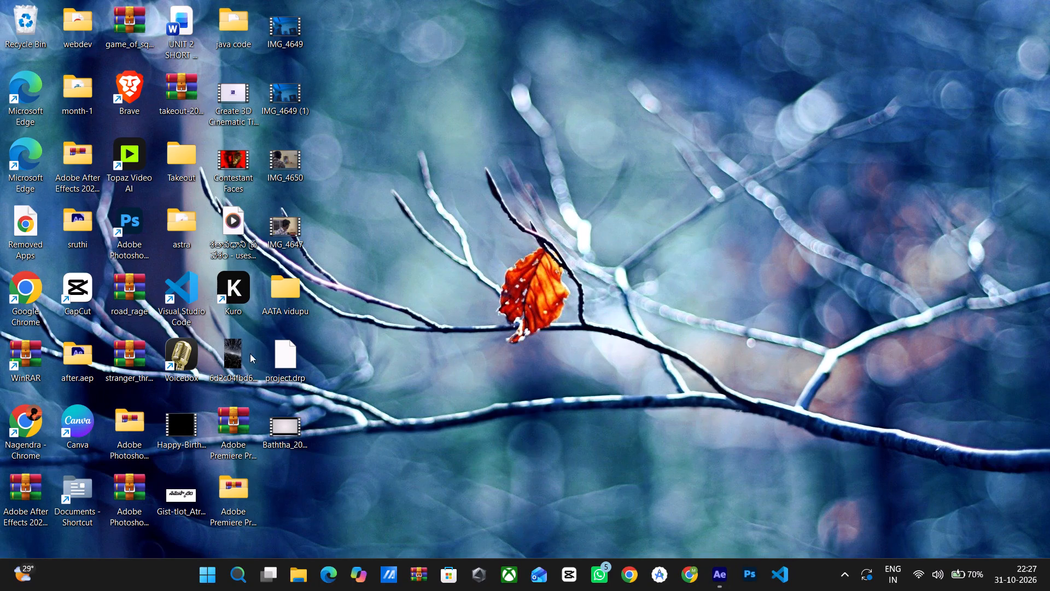
double_click(230, 292)
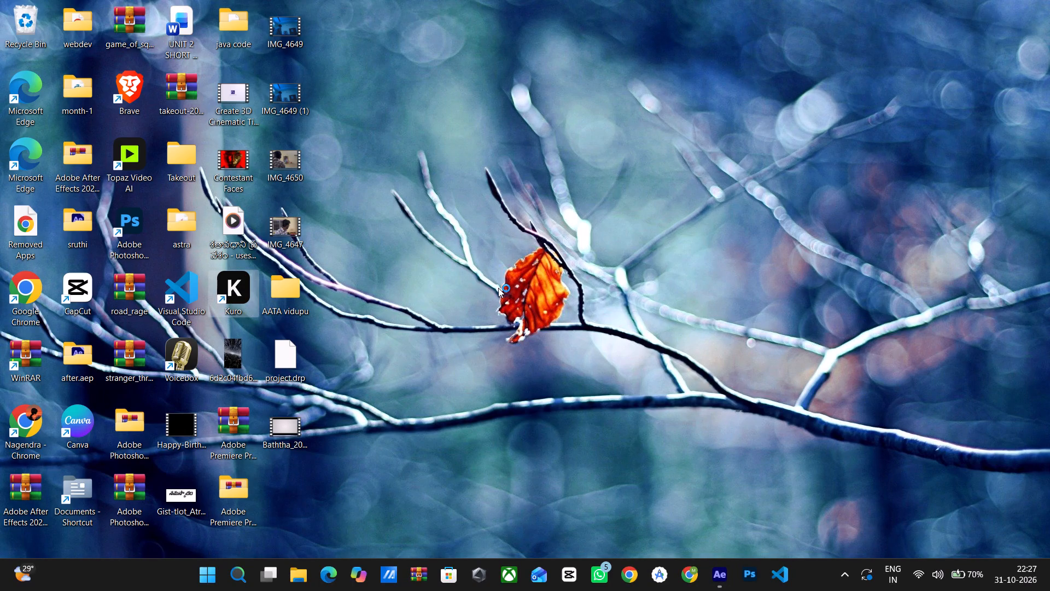